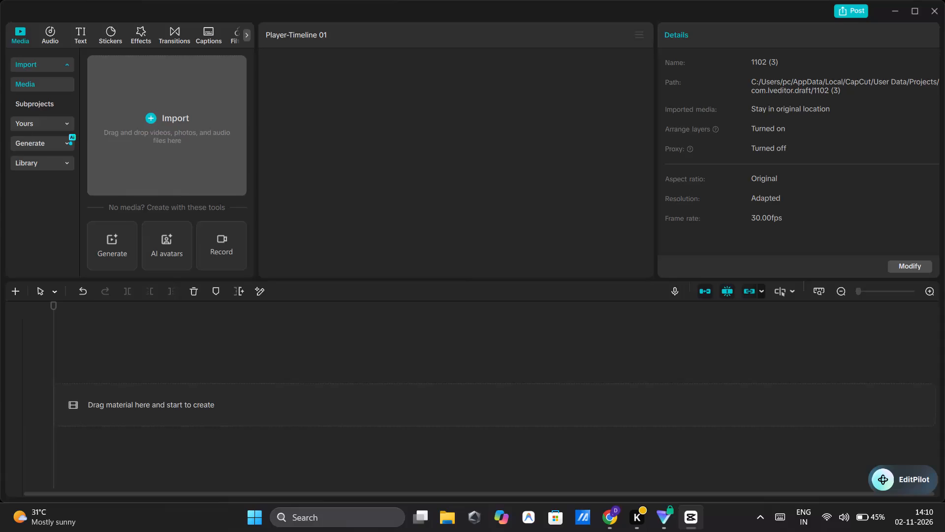
Import the 1102 video of the man with a camera from CapCut's Videos folder and add it to the timeline.
{"action": "left_click", "coordinate": [148, 119]}
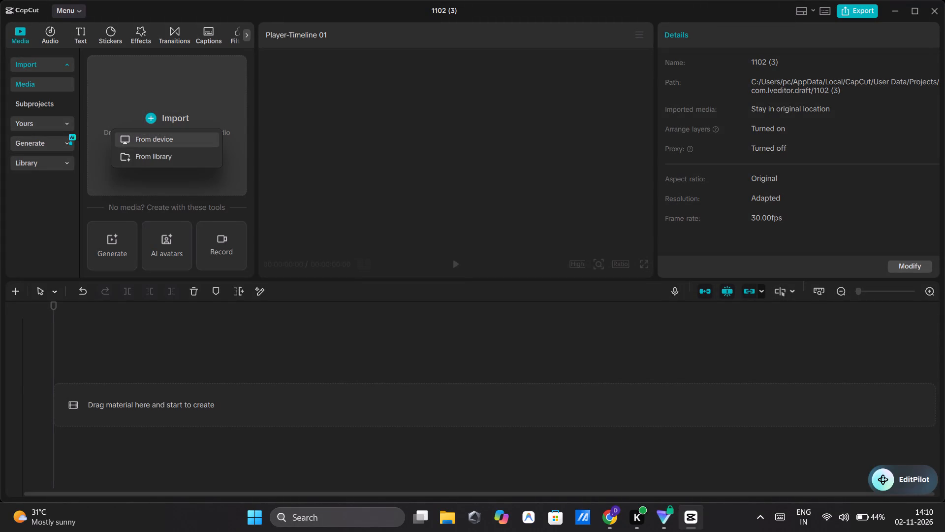
{"action": "left_click", "coordinate": [140, 139]}
{"action": "scroll", "coordinate": [82, 206], "scroll_direction": "down", "scroll_amount": 1}
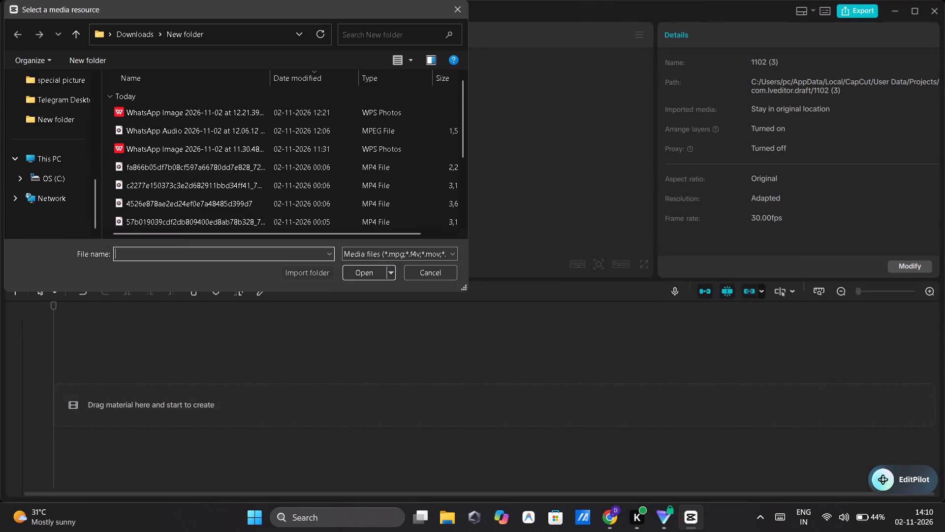
{"action": "scroll", "coordinate": [82, 206], "scroll_direction": "down", "scroll_amount": 1}
{"action": "scroll", "coordinate": [53, 128], "scroll_direction": "up", "scroll_amount": 1}
{"action": "right_click", "coordinate": [53, 128]}
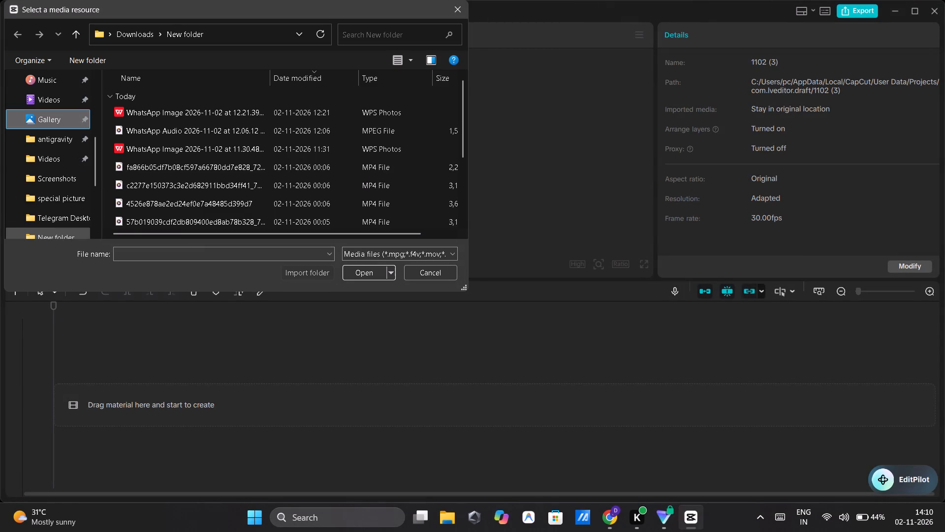
{"action": "left_click", "coordinate": [38, 161]}
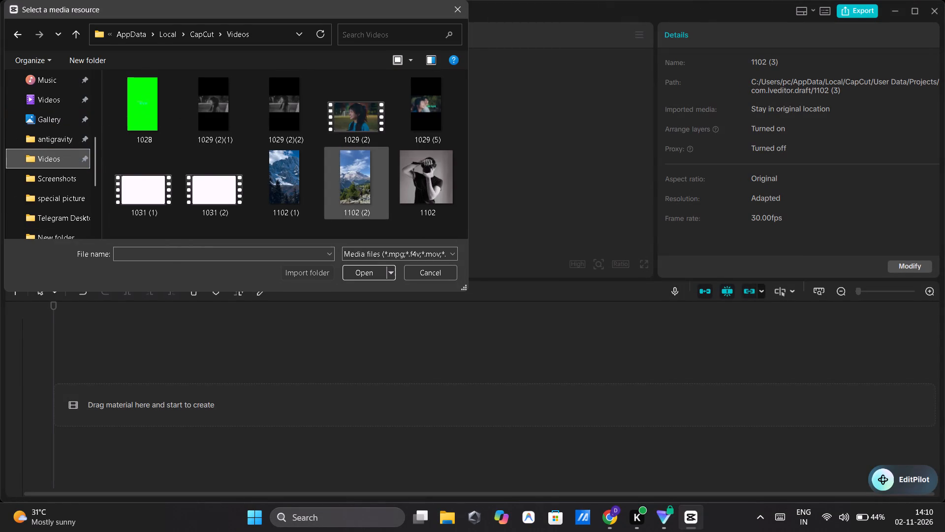
{"action": "double_click", "coordinate": [430, 180]}
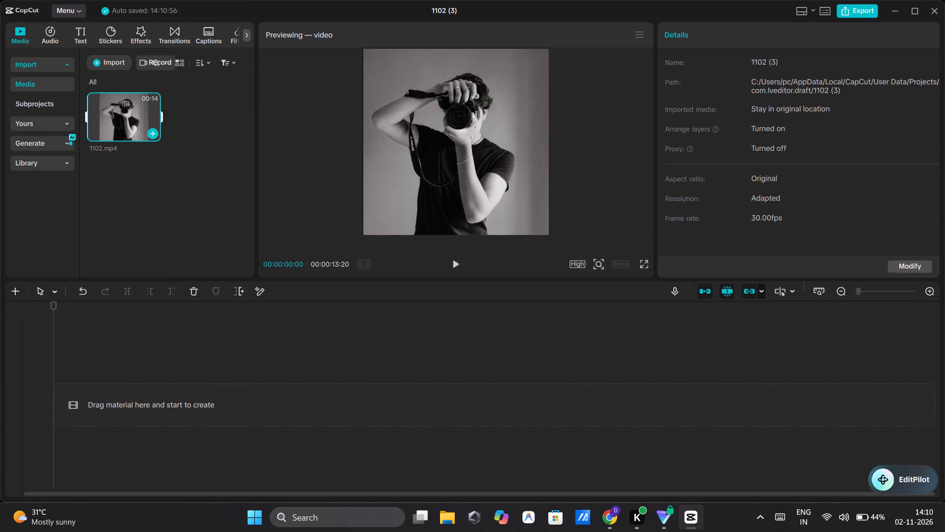
{"action": "left_click", "coordinate": [156, 131]}
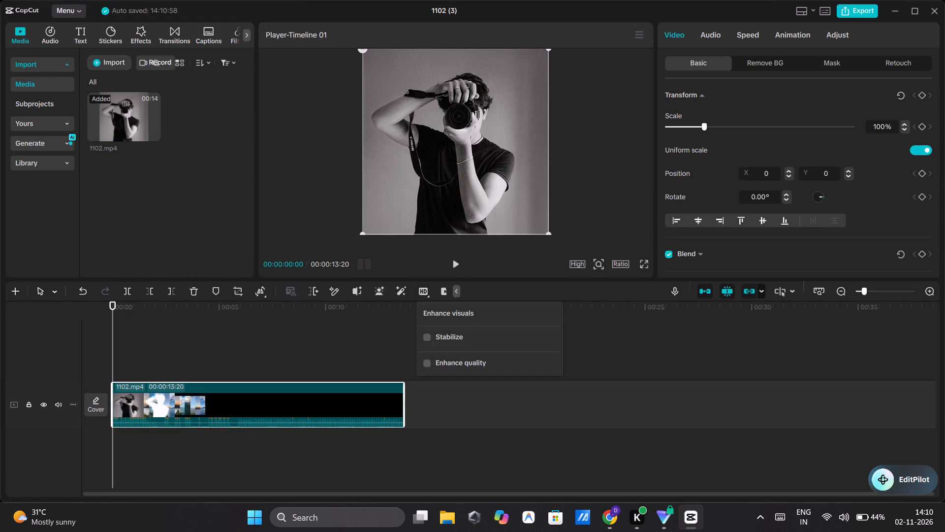
Play the clip from the start to check where its footage turns black.
{"action": "left_click", "coordinate": [449, 262]}
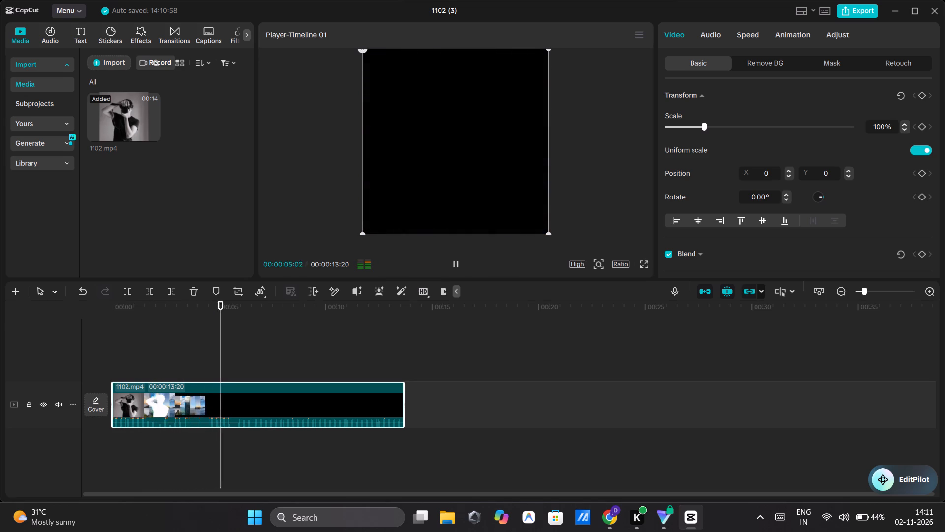
{"action": "left_click", "coordinate": [449, 262]}
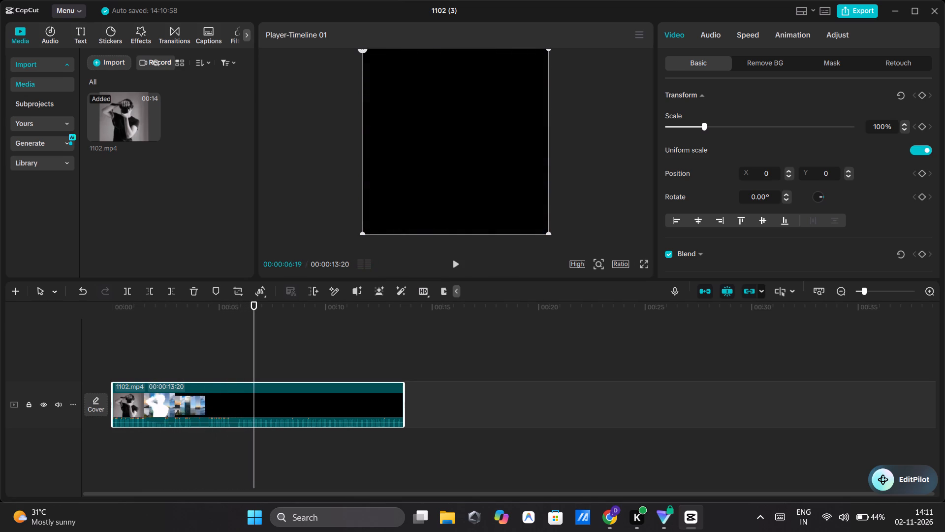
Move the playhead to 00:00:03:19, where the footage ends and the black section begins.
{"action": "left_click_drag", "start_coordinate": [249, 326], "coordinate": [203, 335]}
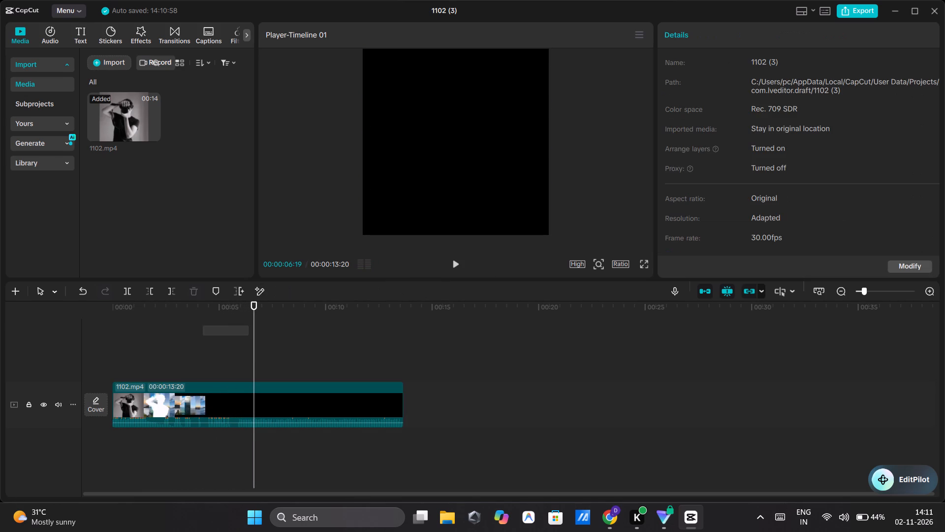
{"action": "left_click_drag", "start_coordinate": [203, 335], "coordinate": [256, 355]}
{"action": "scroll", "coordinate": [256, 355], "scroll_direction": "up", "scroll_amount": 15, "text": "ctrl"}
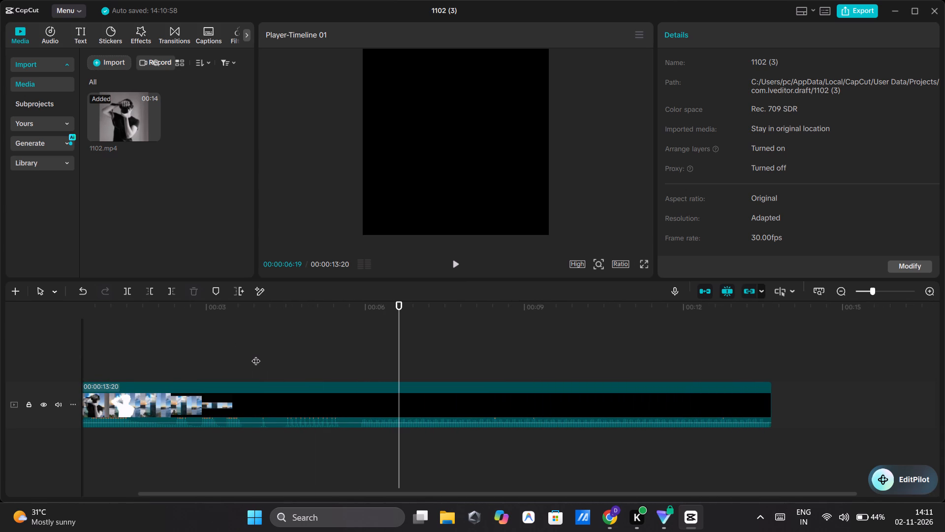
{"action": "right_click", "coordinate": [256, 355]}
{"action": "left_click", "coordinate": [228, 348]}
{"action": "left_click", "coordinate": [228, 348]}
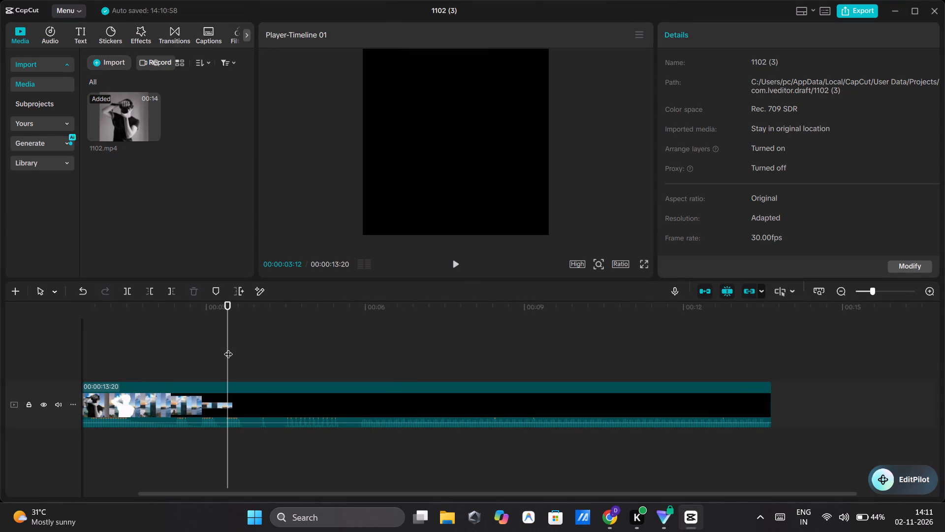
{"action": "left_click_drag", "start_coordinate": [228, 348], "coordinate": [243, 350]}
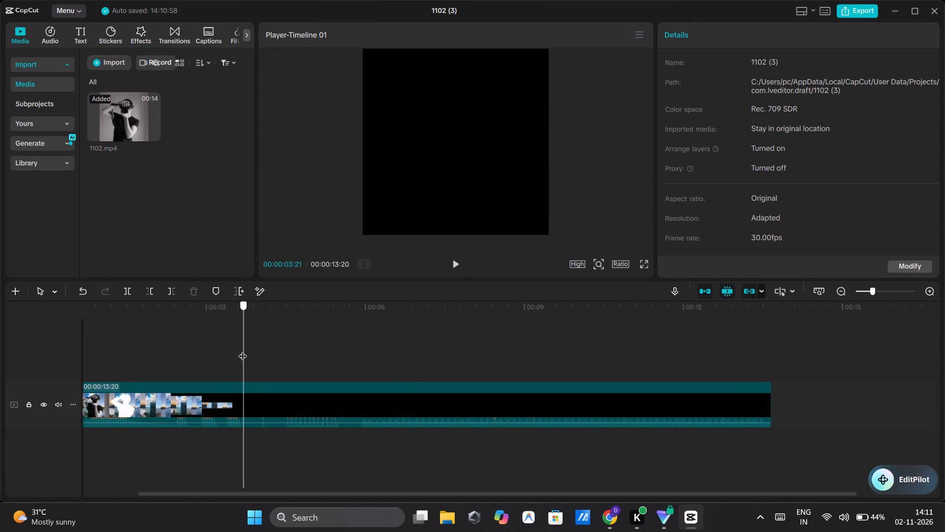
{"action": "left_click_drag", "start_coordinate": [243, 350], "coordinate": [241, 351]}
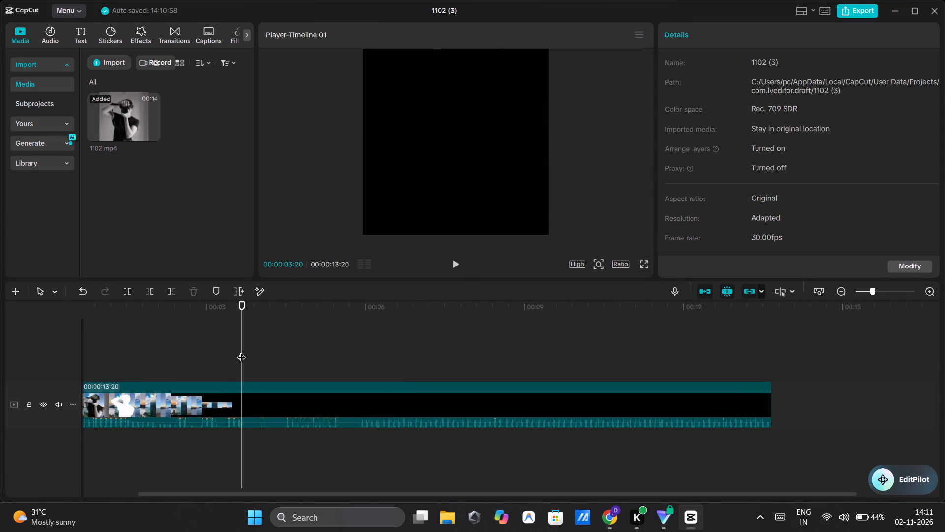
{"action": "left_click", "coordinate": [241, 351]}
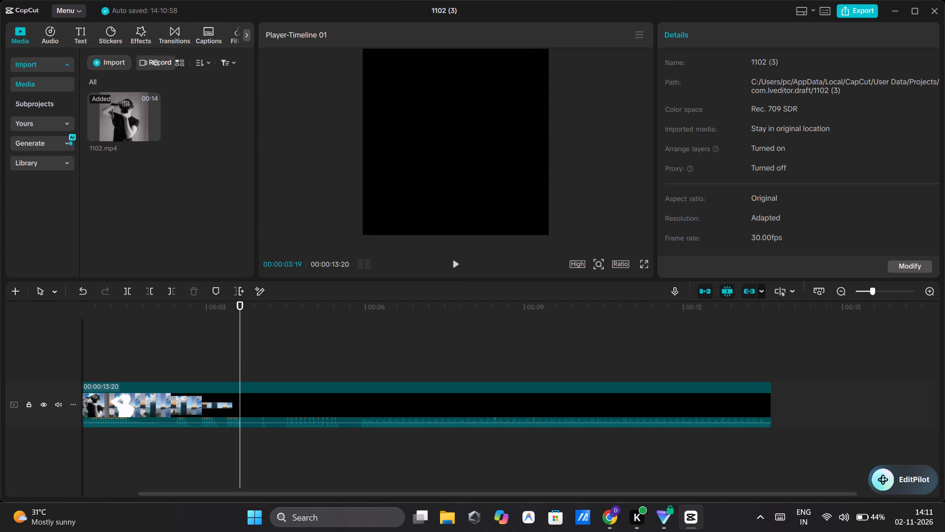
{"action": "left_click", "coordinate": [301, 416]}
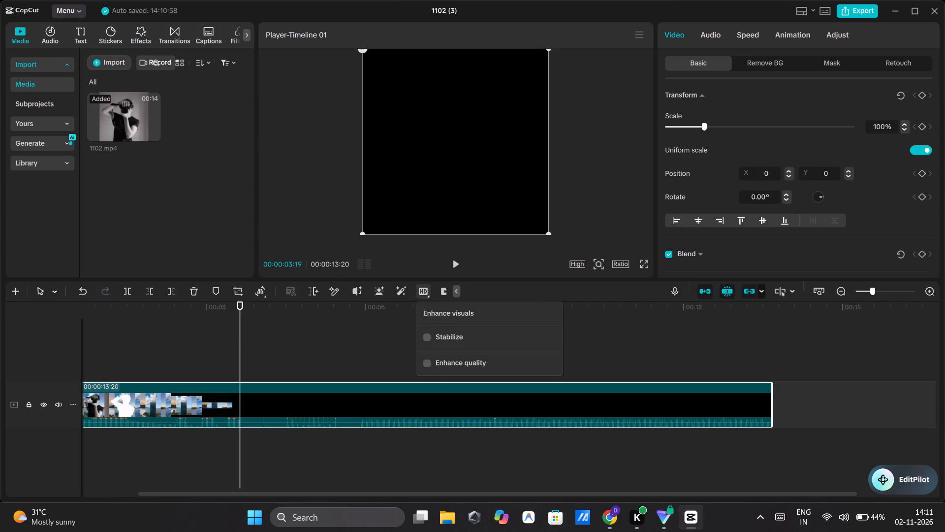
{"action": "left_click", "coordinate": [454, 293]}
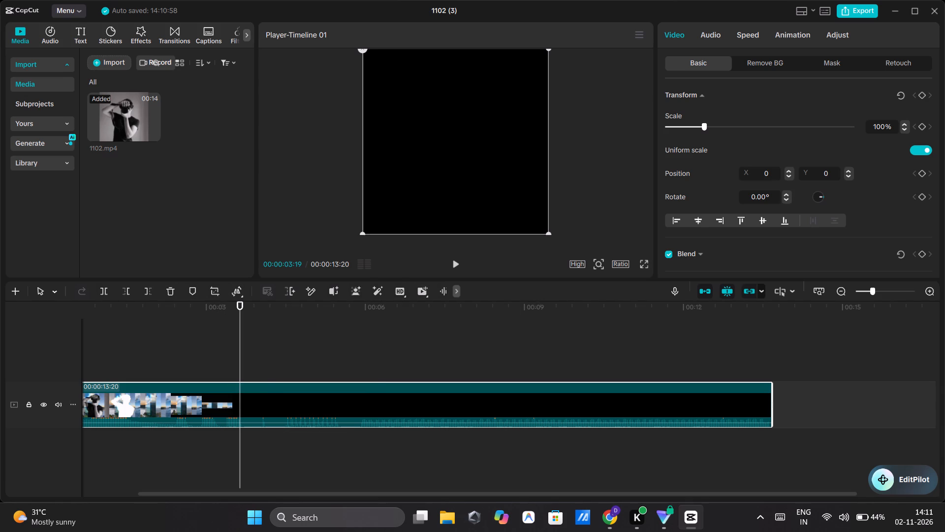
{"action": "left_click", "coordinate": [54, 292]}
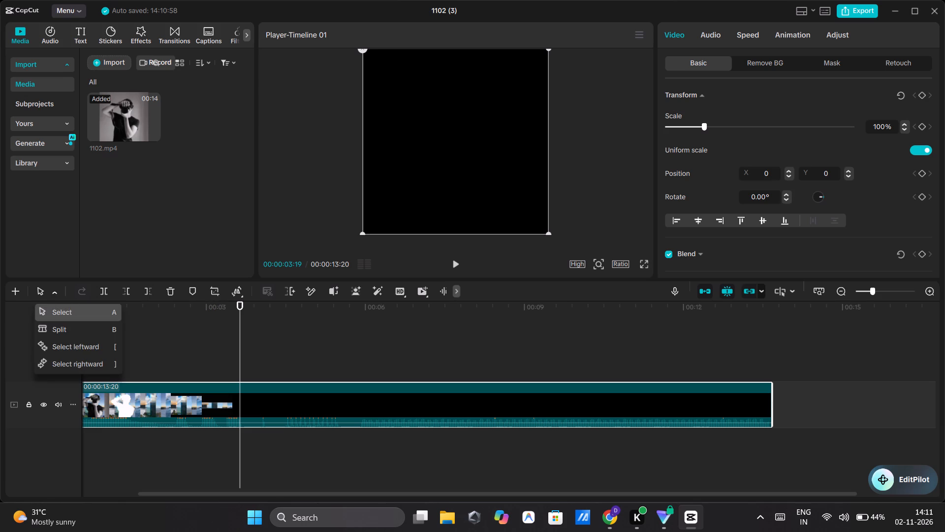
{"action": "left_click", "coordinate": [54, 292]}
Add a second, empty timeline to the project and switch back to Timeline 01.
{"action": "left_click", "coordinate": [15, 294]}
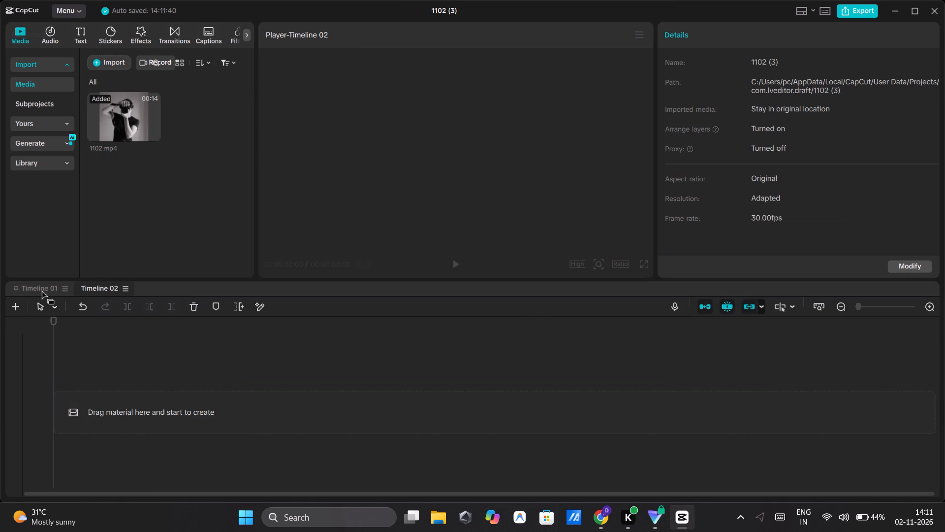
{"action": "left_click", "coordinate": [41, 289]}
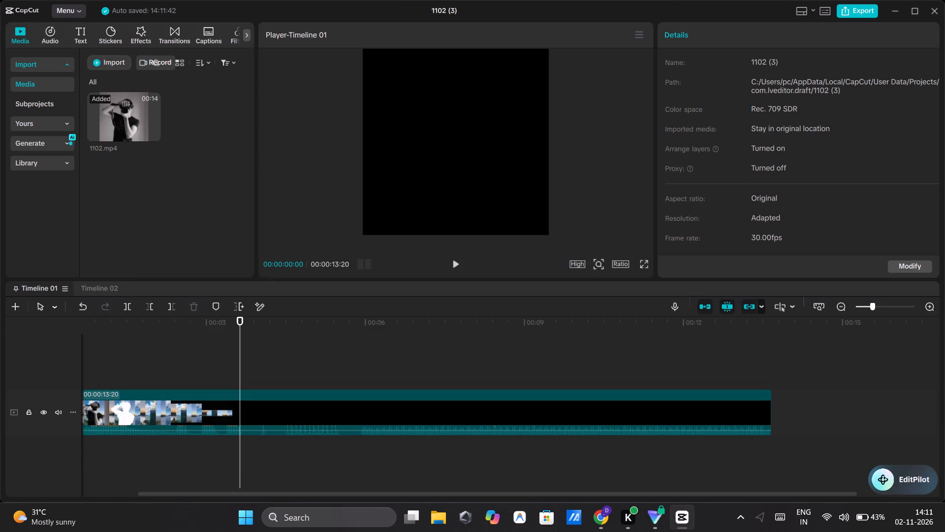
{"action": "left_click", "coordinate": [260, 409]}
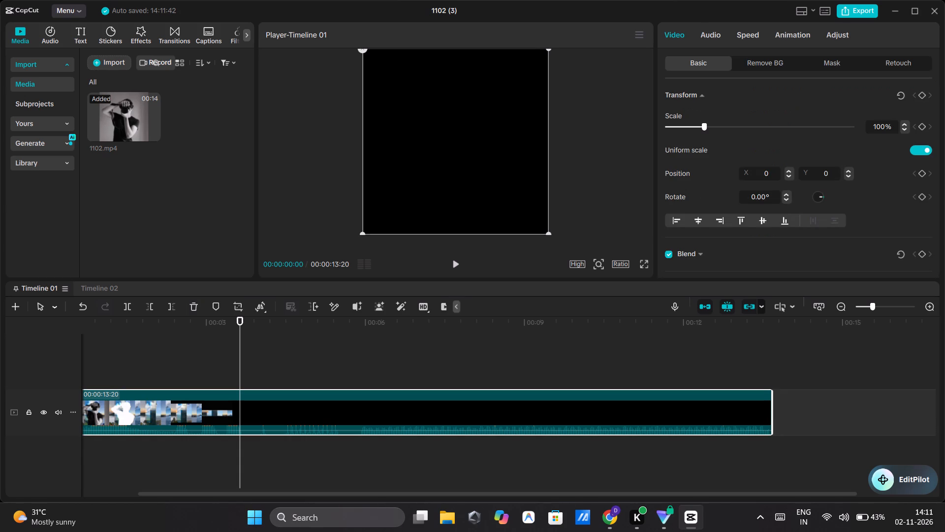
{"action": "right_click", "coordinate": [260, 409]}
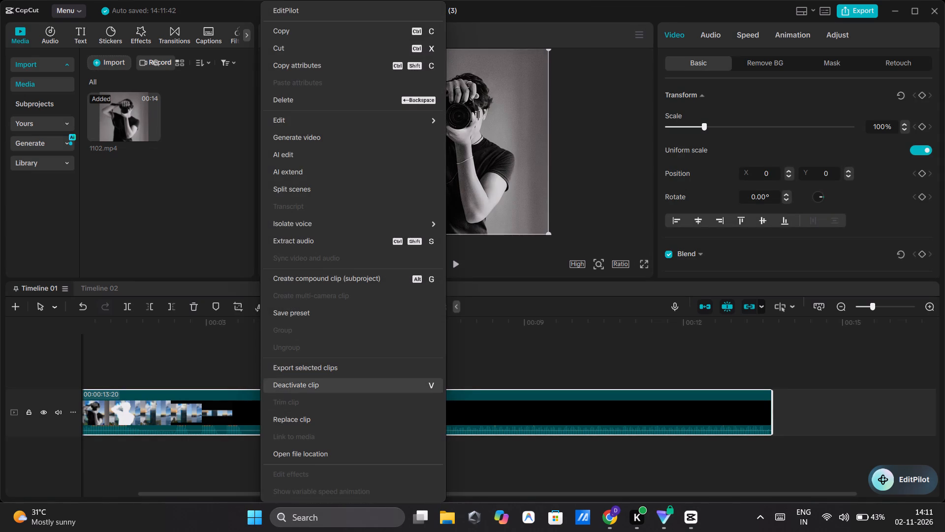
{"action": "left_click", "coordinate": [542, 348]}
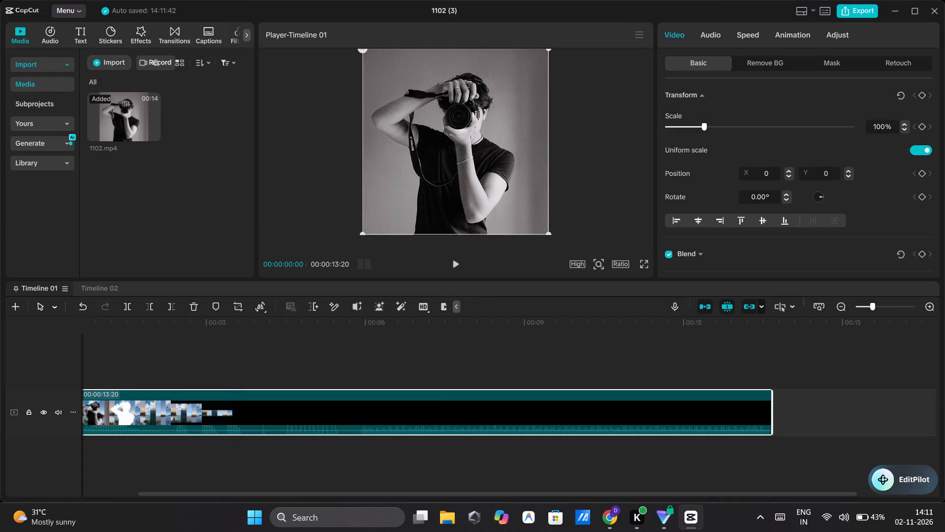
Place the playhead at 00:00:03:19, at the start of the clip's black section.
{"action": "left_click", "coordinate": [260, 350]}
{"action": "left_click_drag", "start_coordinate": [260, 350], "coordinate": [234, 349]}
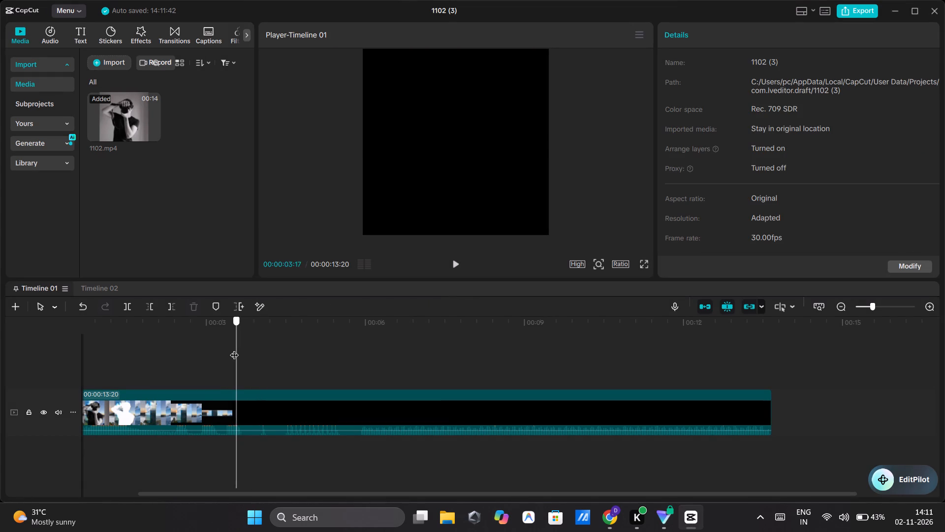
{"action": "left_click_drag", "start_coordinate": [234, 349], "coordinate": [238, 350]}
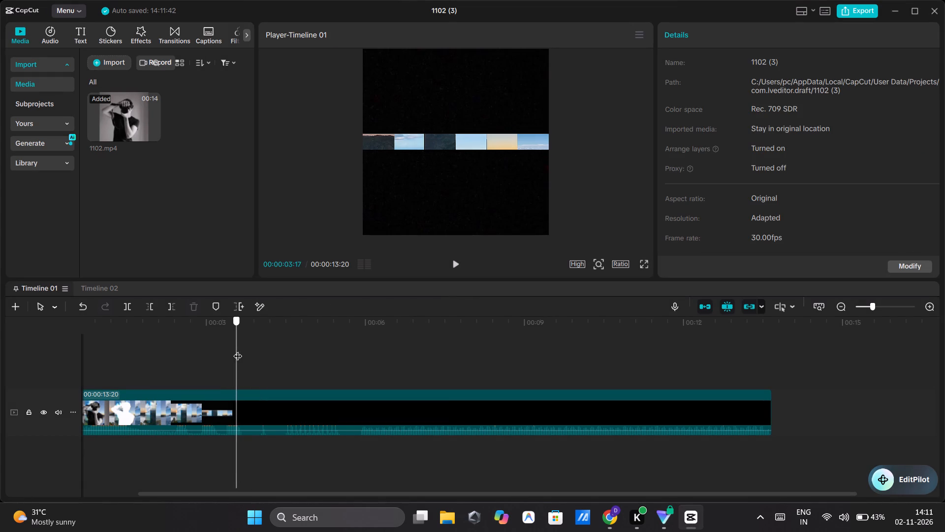
{"action": "left_click_drag", "start_coordinate": [238, 350], "coordinate": [240, 350]}
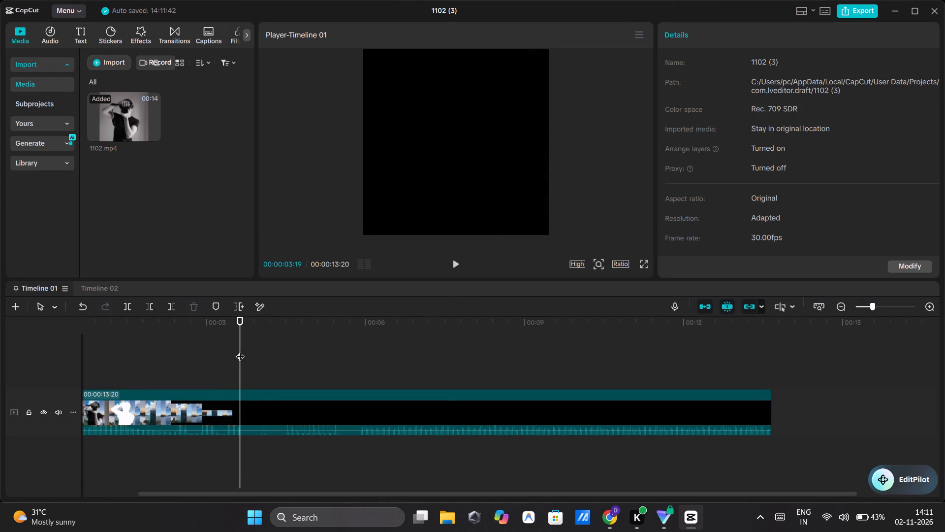
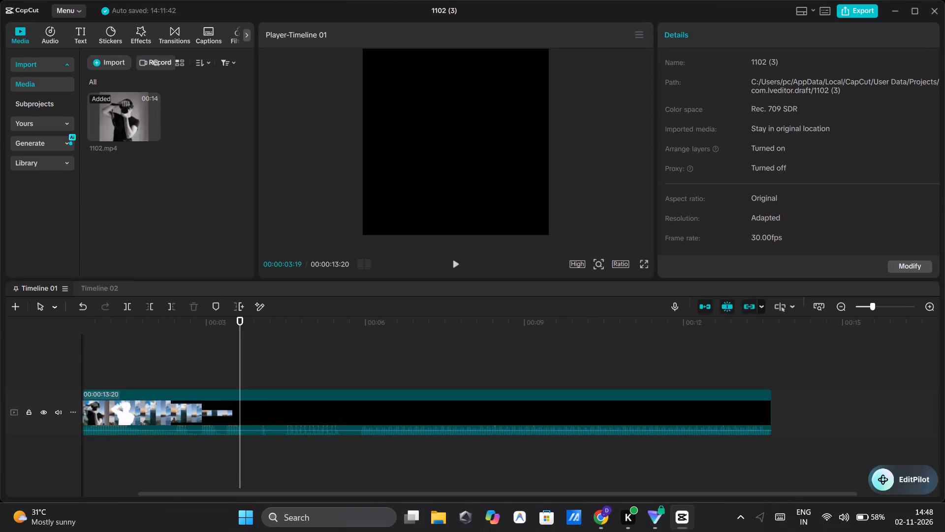
Insert a freeze frame into the 1102 clip at 00:00:03:19, where the black section begins.
{"action": "right_click", "coordinate": [285, 423]}
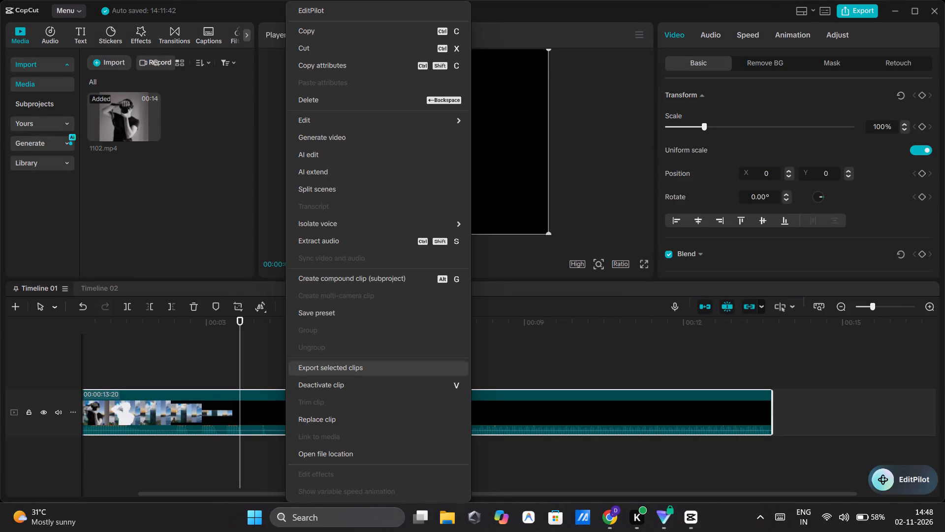
{"action": "left_click", "coordinate": [298, 123]}
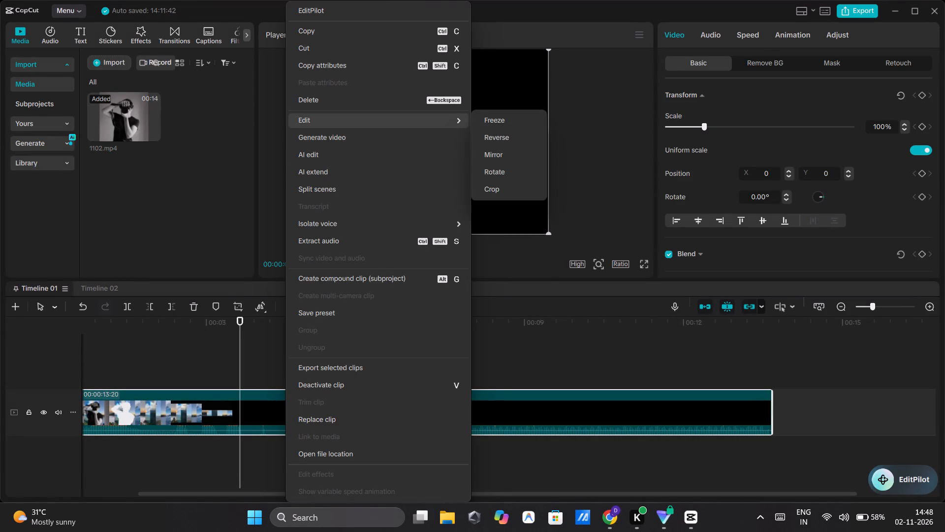
{"action": "left_click", "coordinate": [497, 117]}
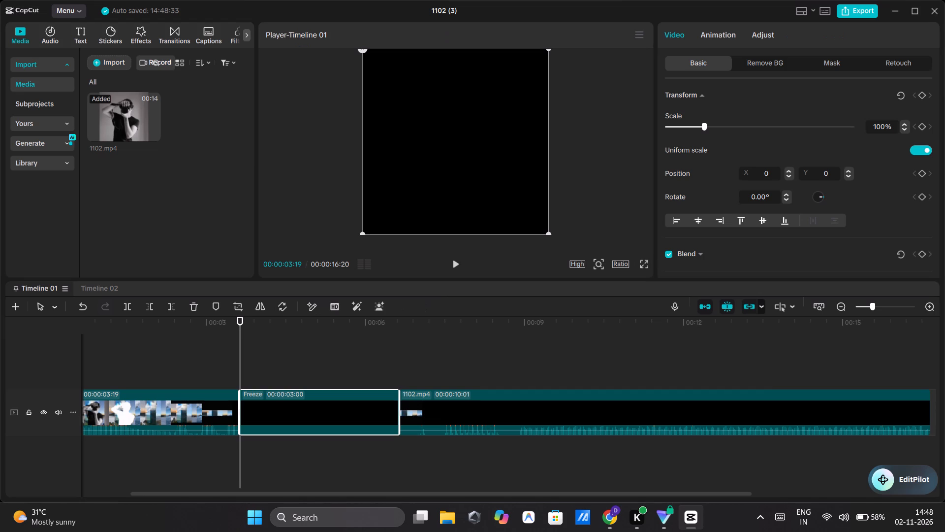
{"action": "scroll", "coordinate": [532, 382], "scroll_direction": "left", "scroll_amount": 1}
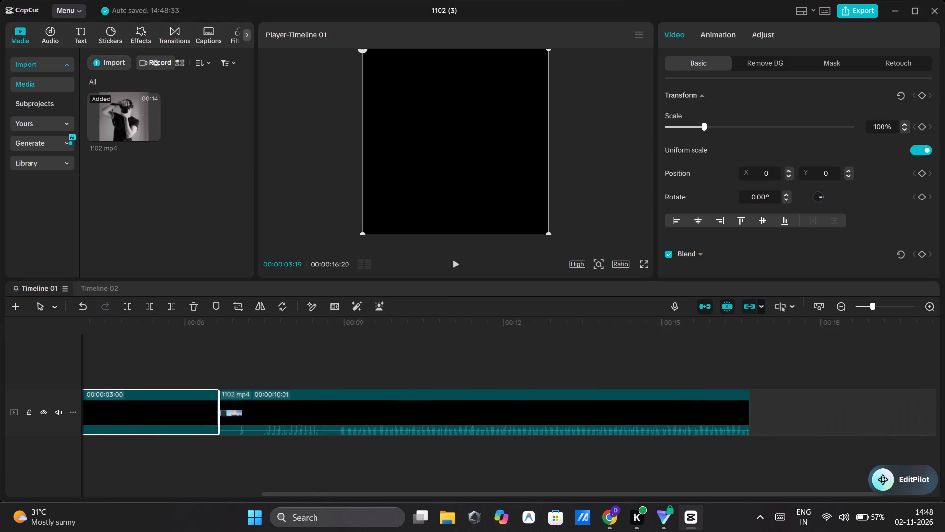
{"action": "scroll", "coordinate": [532, 382], "scroll_direction": "left", "scroll_amount": 1}
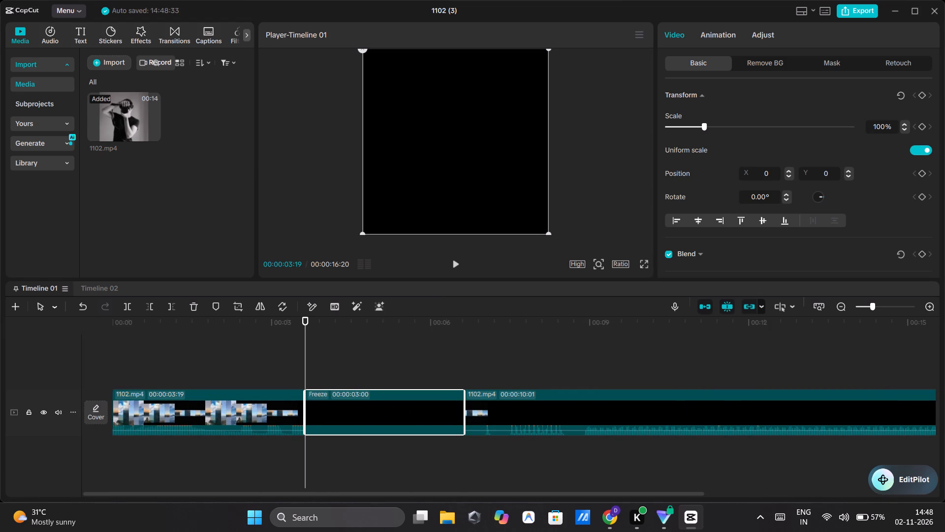
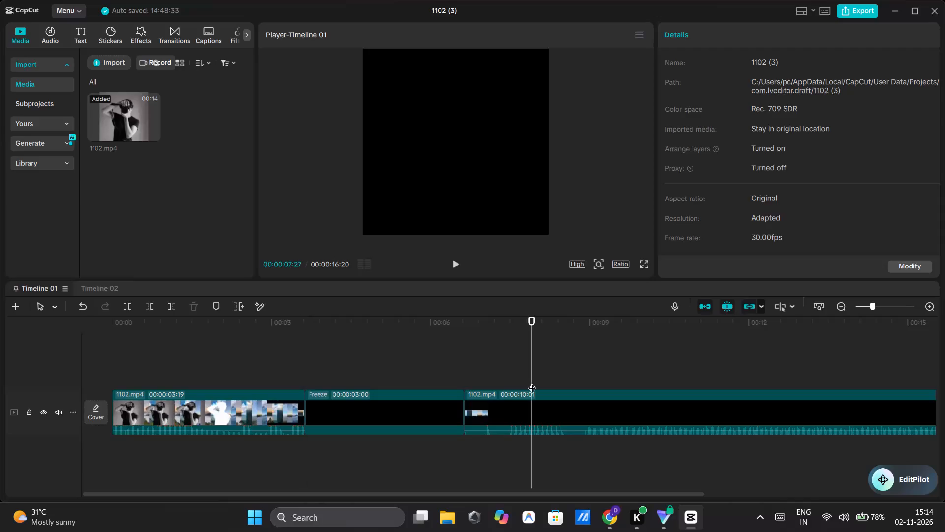
Play back the timeline from about 00:00:03:14 through the freeze frame into the second 1102 clip.
{"action": "left_click", "coordinate": [344, 344]}
{"action": "left_click_drag", "start_coordinate": [344, 344], "coordinate": [296, 353]}
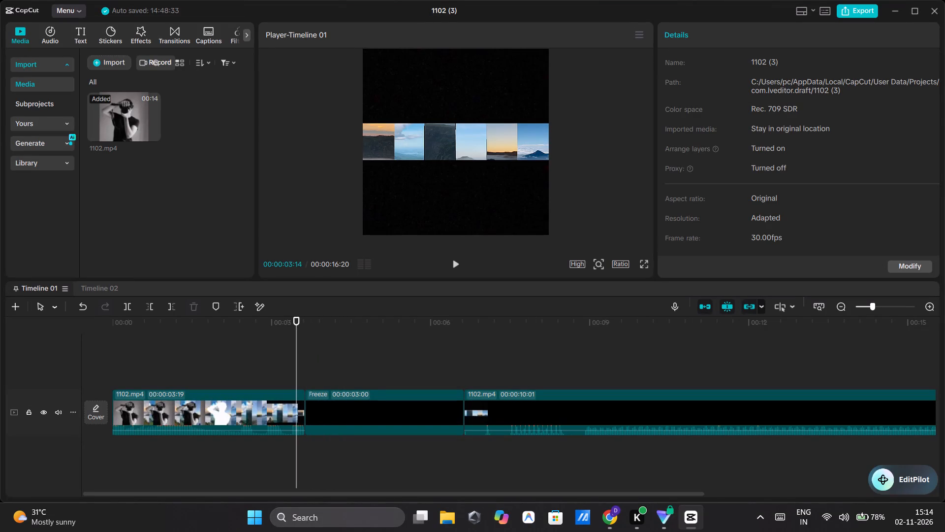
{"action": "left_click", "coordinate": [447, 267]}
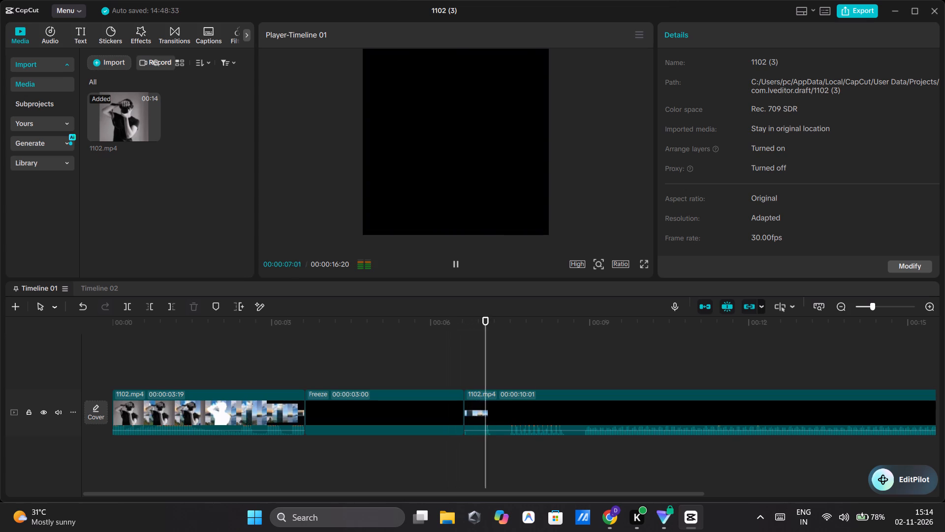
{"action": "left_click", "coordinate": [453, 266]}
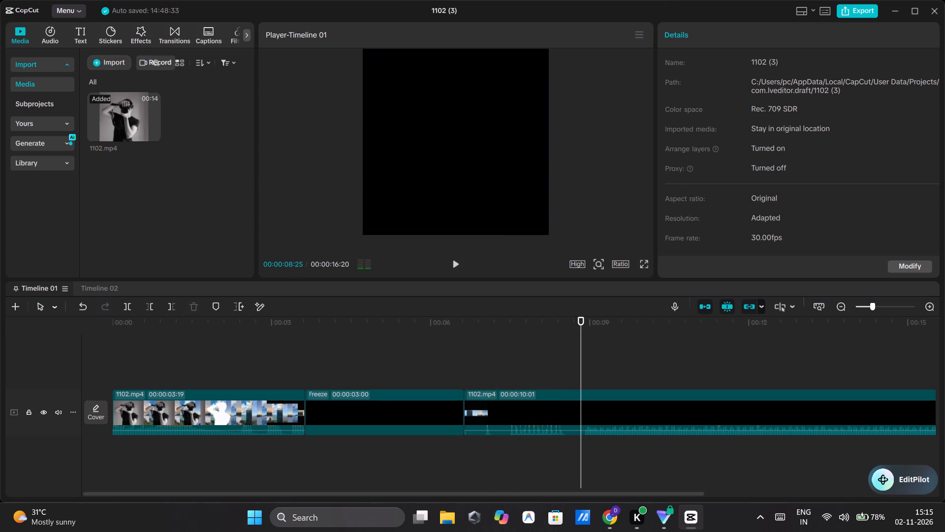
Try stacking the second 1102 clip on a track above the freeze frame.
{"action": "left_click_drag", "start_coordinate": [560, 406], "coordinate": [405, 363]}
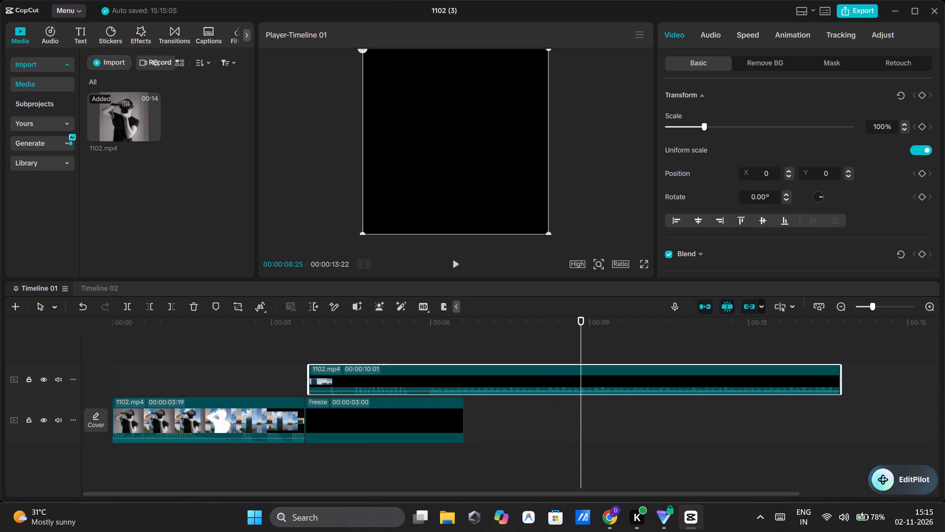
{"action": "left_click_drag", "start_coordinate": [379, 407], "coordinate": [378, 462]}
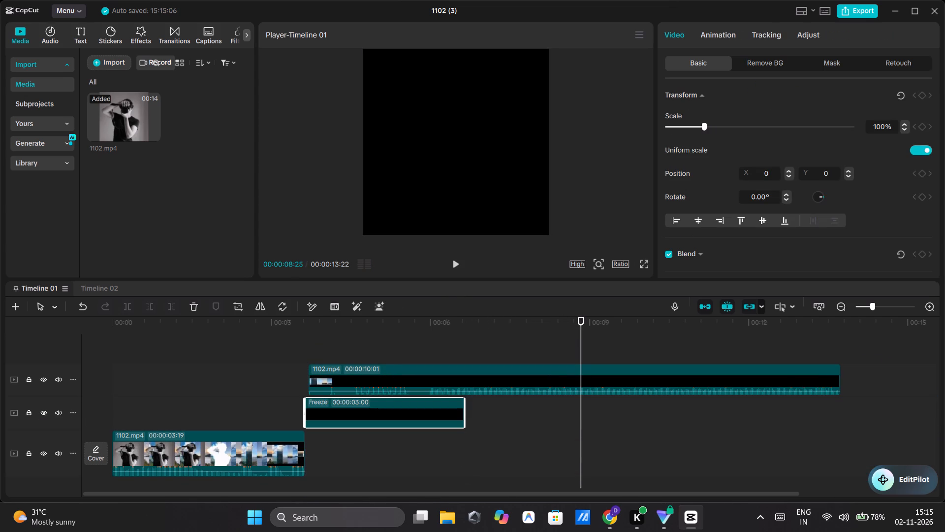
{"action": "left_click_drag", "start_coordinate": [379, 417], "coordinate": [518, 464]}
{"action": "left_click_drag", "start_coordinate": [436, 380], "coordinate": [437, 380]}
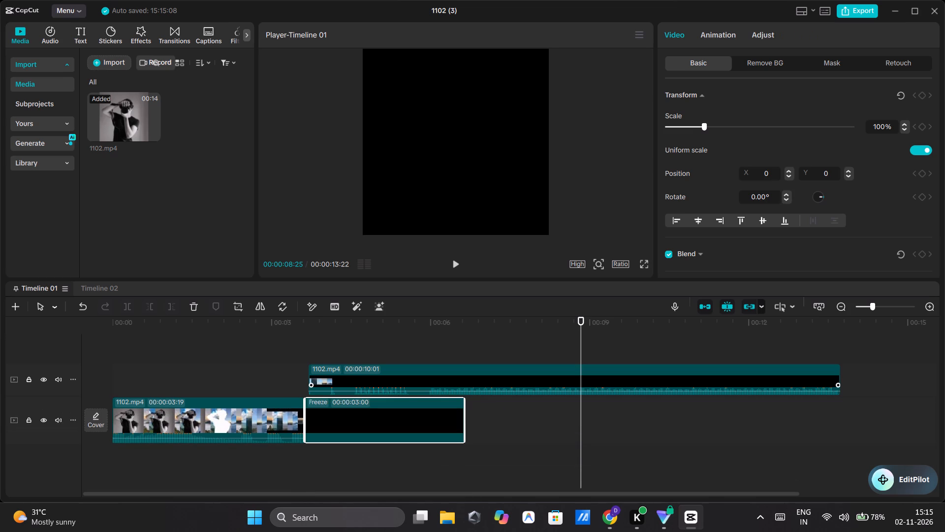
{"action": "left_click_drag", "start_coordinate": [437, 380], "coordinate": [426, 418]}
Move the freeze frame onto an overlay track above the second 1102 clip, aligned to the cut at 00:00:03:19, closing the gap between the two 1102 clips.
{"action": "left_click_drag", "start_coordinate": [385, 408], "coordinate": [549, 401]}
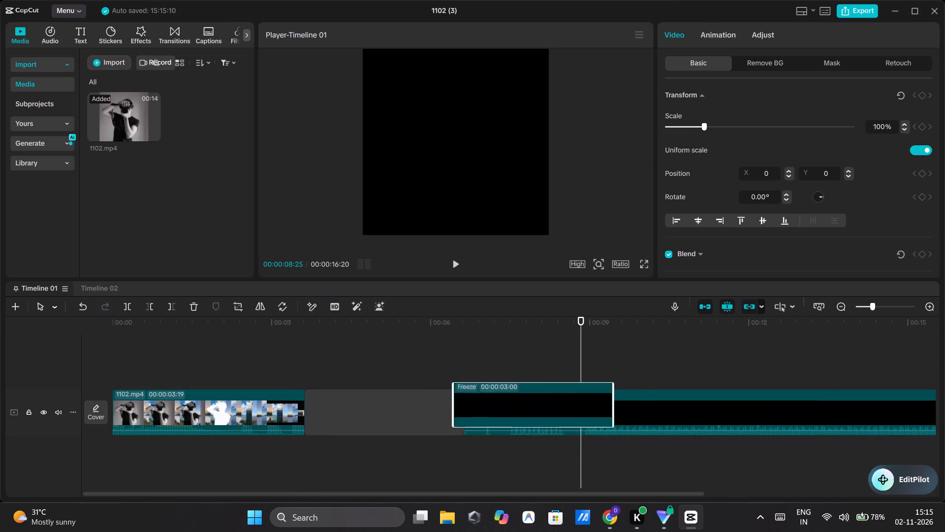
{"action": "left_click_drag", "start_coordinate": [549, 401], "coordinate": [651, 405]}
{"action": "left_click_drag", "start_coordinate": [862, 401], "coordinate": [740, 449]}
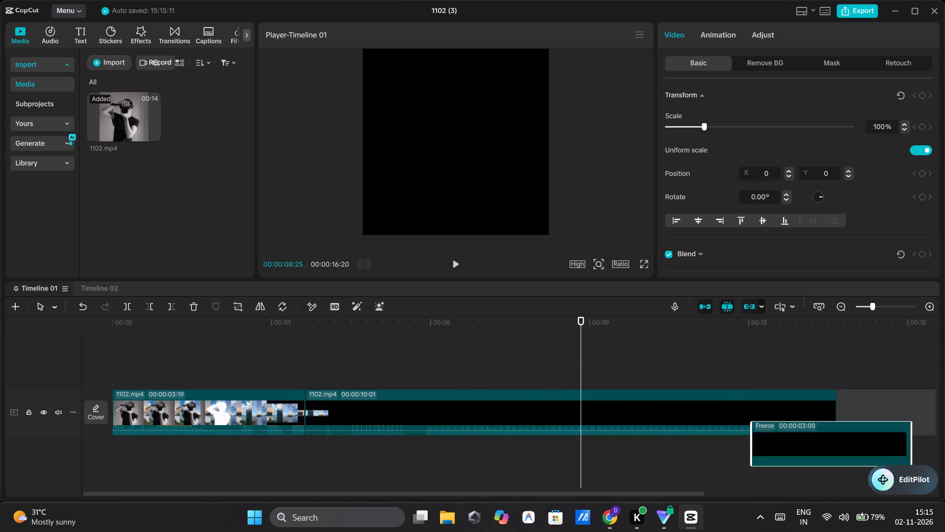
{"action": "left_click_drag", "start_coordinate": [740, 449], "coordinate": [333, 455]}
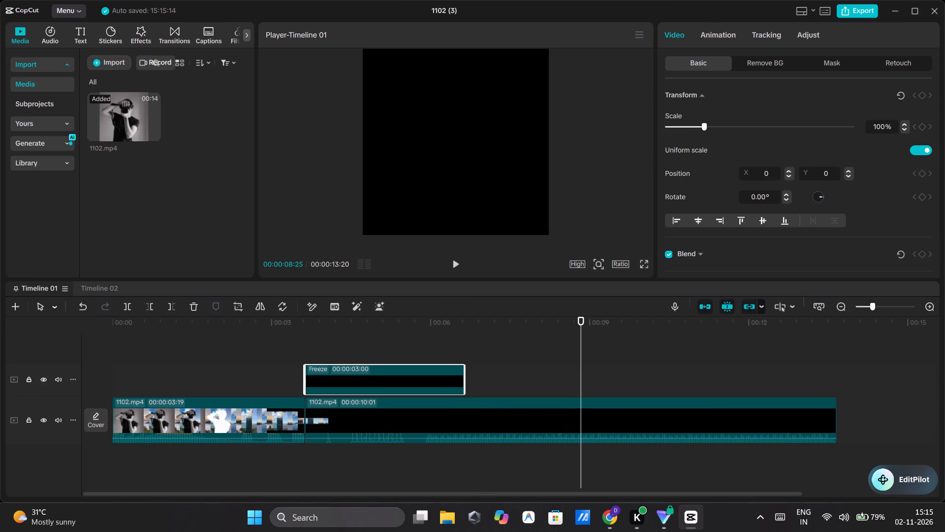
Play back the section from the cut between the two 1102 clips to check the overlaid freeze frame.
{"action": "left_click", "coordinate": [330, 336]}
{"action": "left_click_drag", "start_coordinate": [330, 336], "coordinate": [296, 338]}
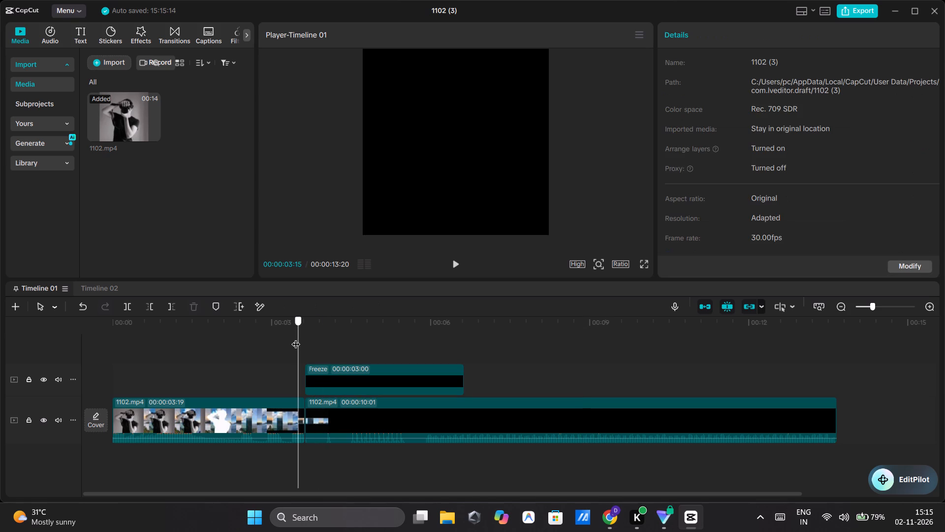
{"action": "left_click_drag", "start_coordinate": [296, 338], "coordinate": [305, 337]}
{"action": "left_click", "coordinate": [461, 264]}
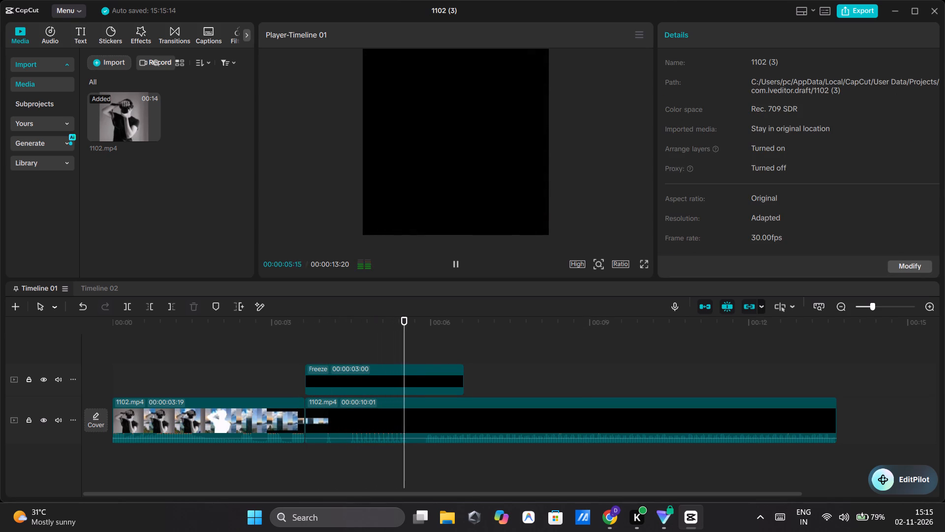
{"action": "left_click", "coordinate": [461, 264]}
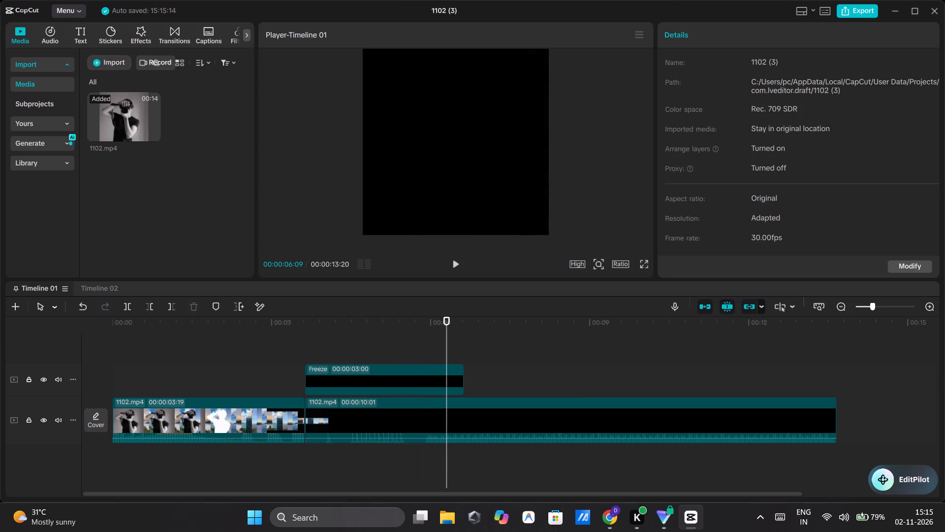
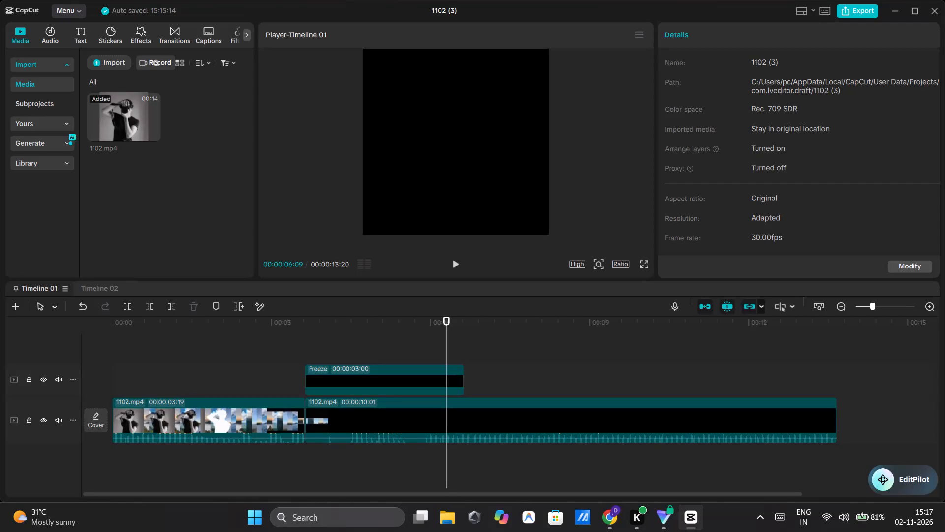
Play back the timeline from 00:00:02:19 across the cut and through the overlaid freeze frame.
{"action": "left_click", "coordinate": [252, 343]}
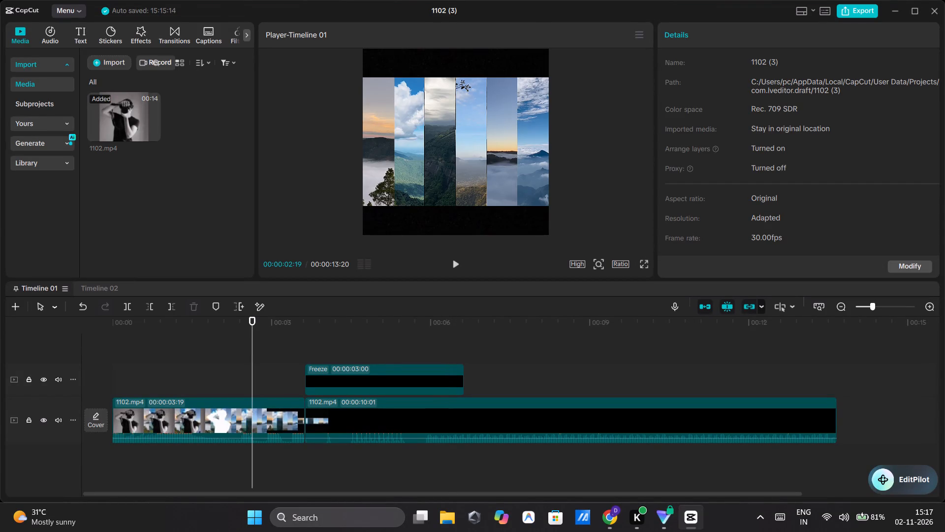
{"action": "left_click", "coordinate": [452, 262]}
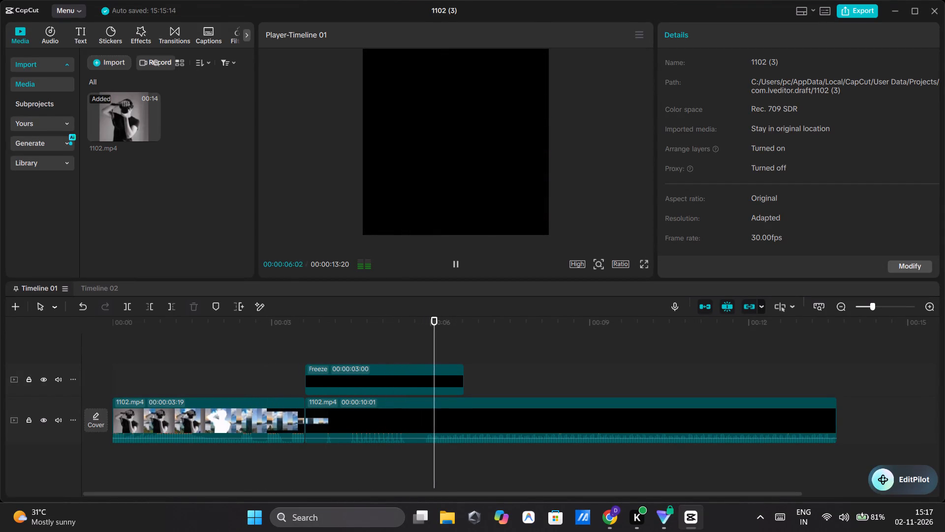
{"action": "left_click", "coordinate": [452, 262]}
Place the playhead at 00:00:03:19, on the cut between the two 1102 clips where the freeze frame starts.
{"action": "left_click", "coordinate": [296, 340]}
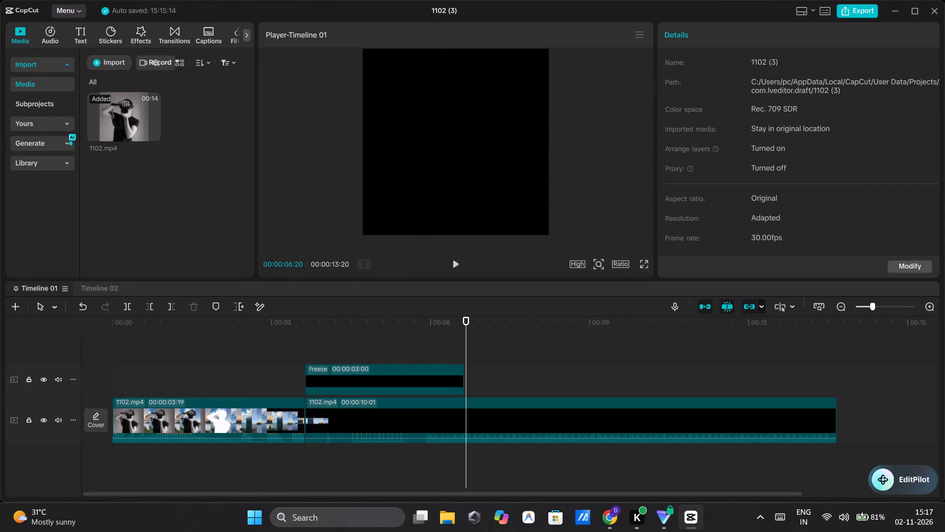
{"action": "left_click_drag", "start_coordinate": [296, 340], "coordinate": [305, 340]}
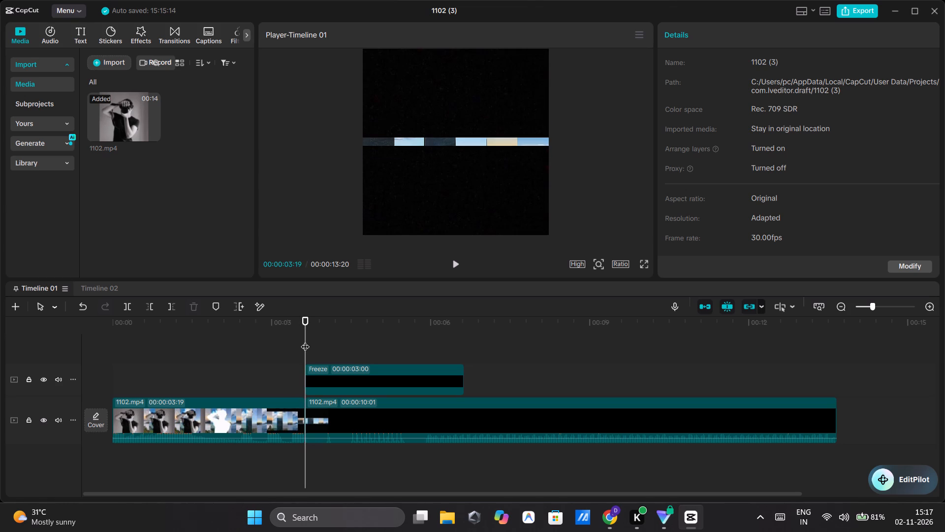
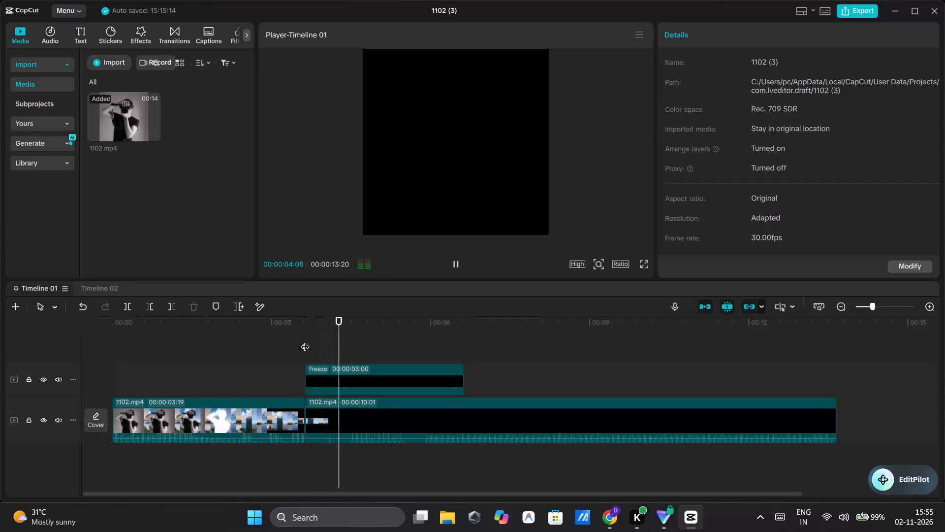
Play back the timeline from before the cut, and again from 00:00:03:19 through the overlaid freeze frame.
{"action": "left_click", "coordinate": [228, 337]}
{"action": "left_click", "coordinate": [457, 262]}
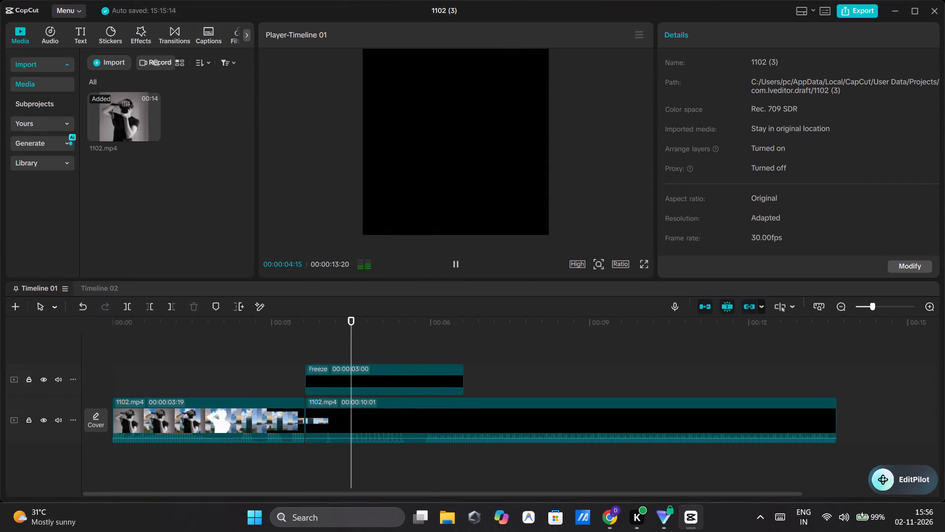
{"action": "left_click", "coordinate": [457, 262]}
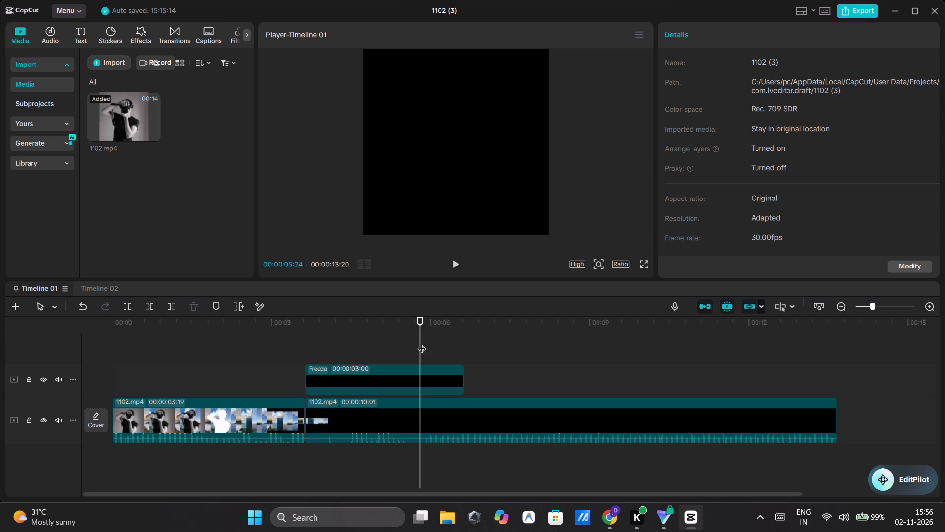
{"action": "left_click_drag", "start_coordinate": [419, 341], "coordinate": [305, 368]}
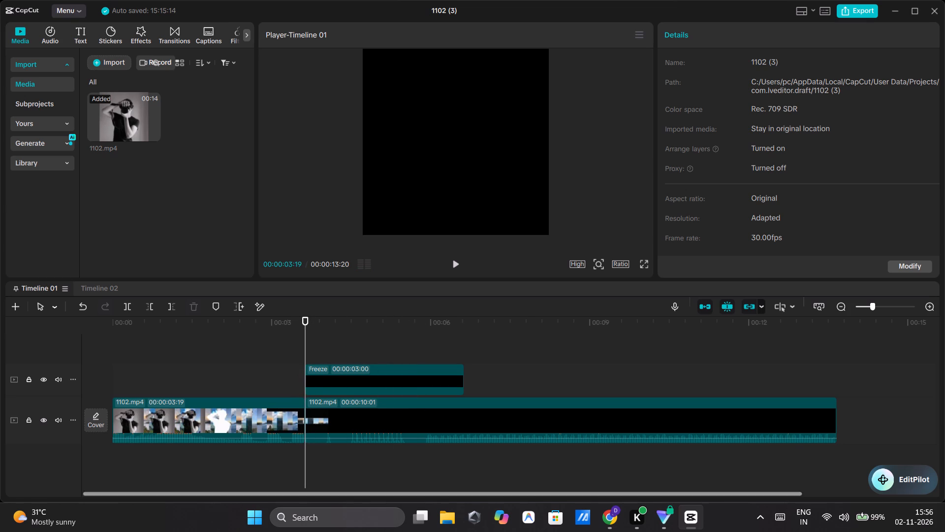
{"action": "left_click", "coordinate": [360, 373]}
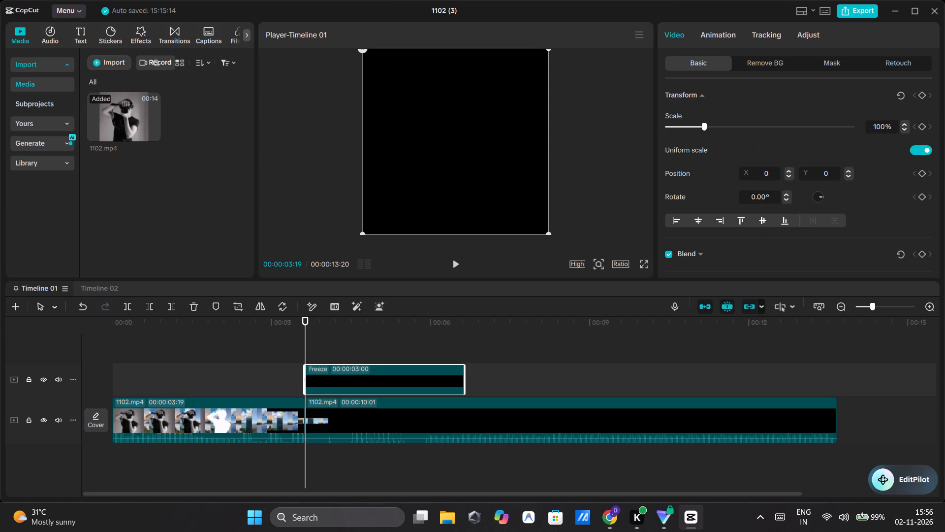
{"action": "left_click", "coordinate": [456, 266]}
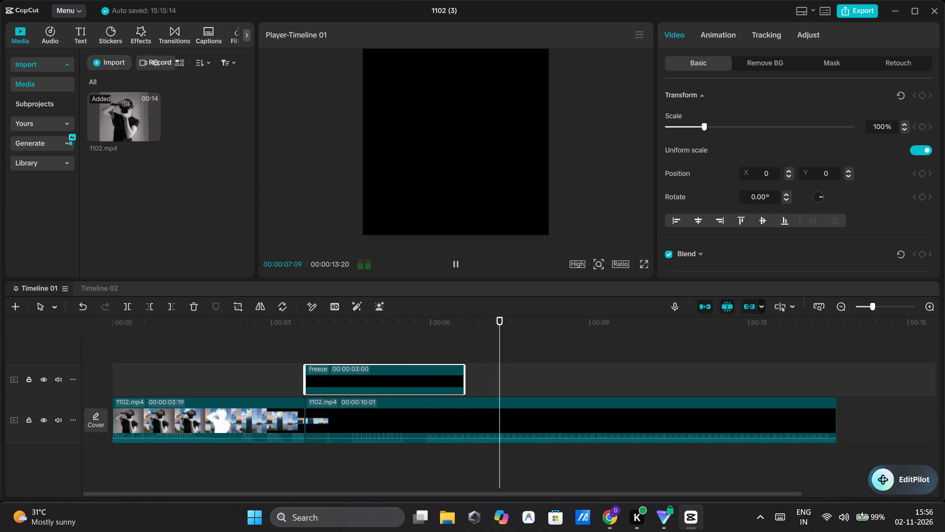
{"action": "left_click", "coordinate": [456, 266]}
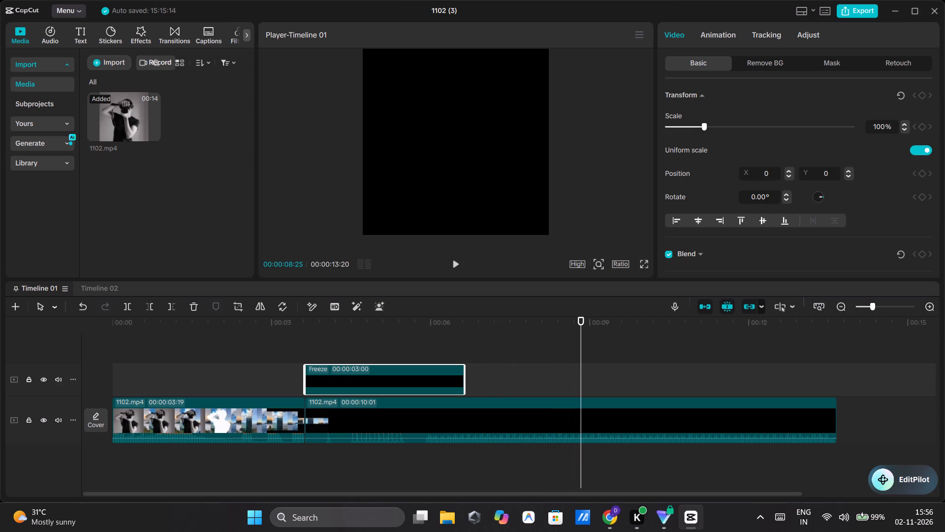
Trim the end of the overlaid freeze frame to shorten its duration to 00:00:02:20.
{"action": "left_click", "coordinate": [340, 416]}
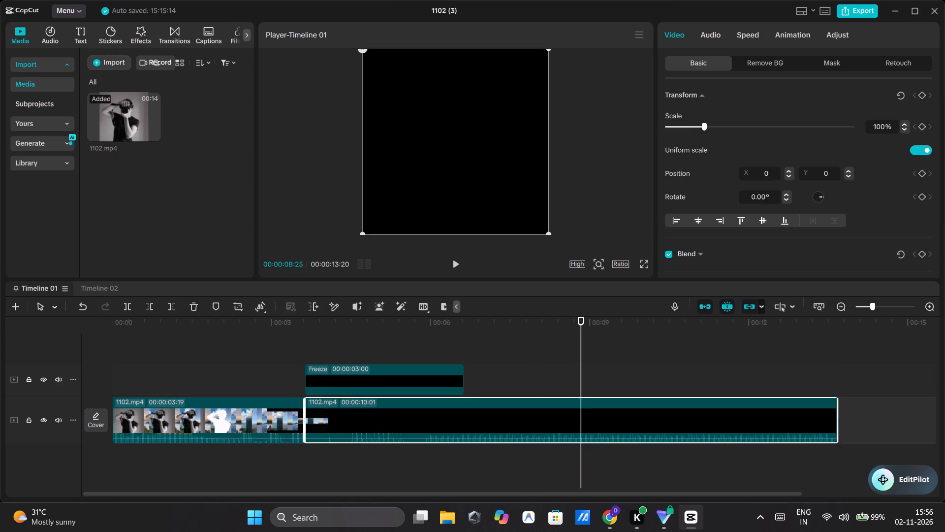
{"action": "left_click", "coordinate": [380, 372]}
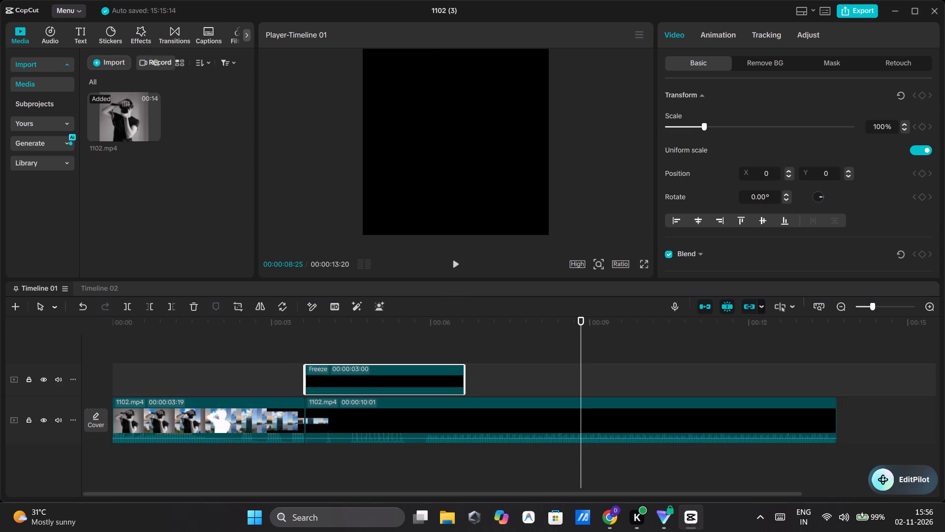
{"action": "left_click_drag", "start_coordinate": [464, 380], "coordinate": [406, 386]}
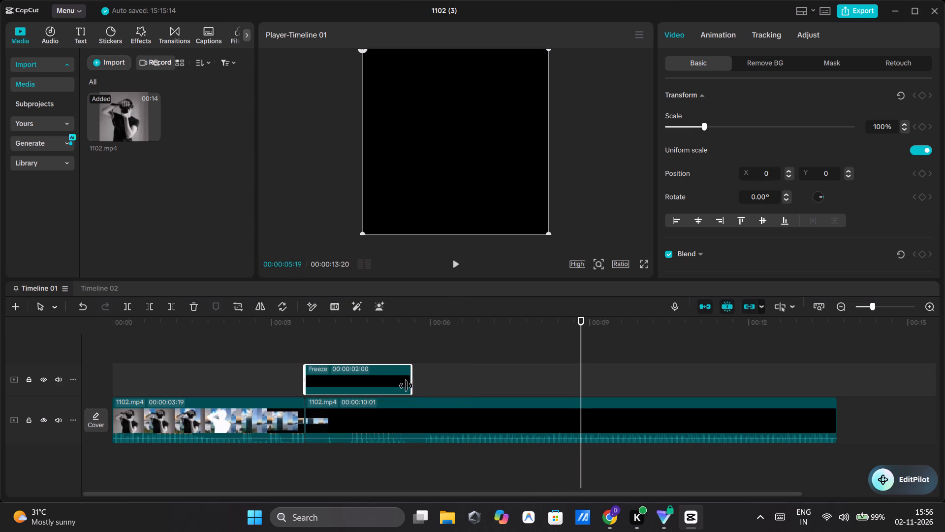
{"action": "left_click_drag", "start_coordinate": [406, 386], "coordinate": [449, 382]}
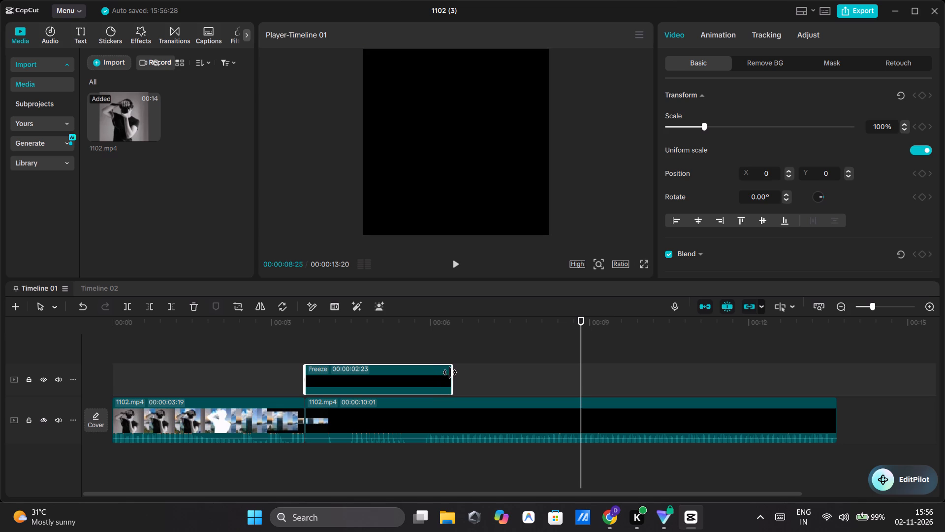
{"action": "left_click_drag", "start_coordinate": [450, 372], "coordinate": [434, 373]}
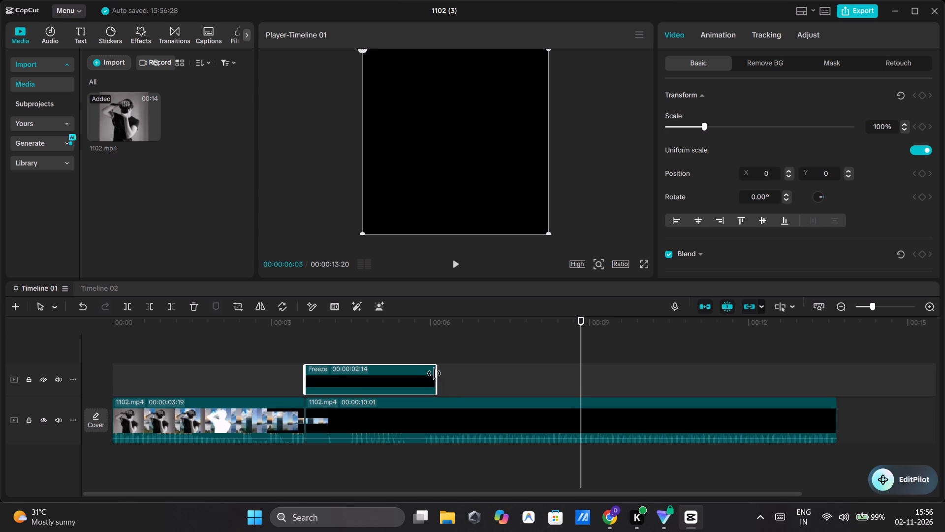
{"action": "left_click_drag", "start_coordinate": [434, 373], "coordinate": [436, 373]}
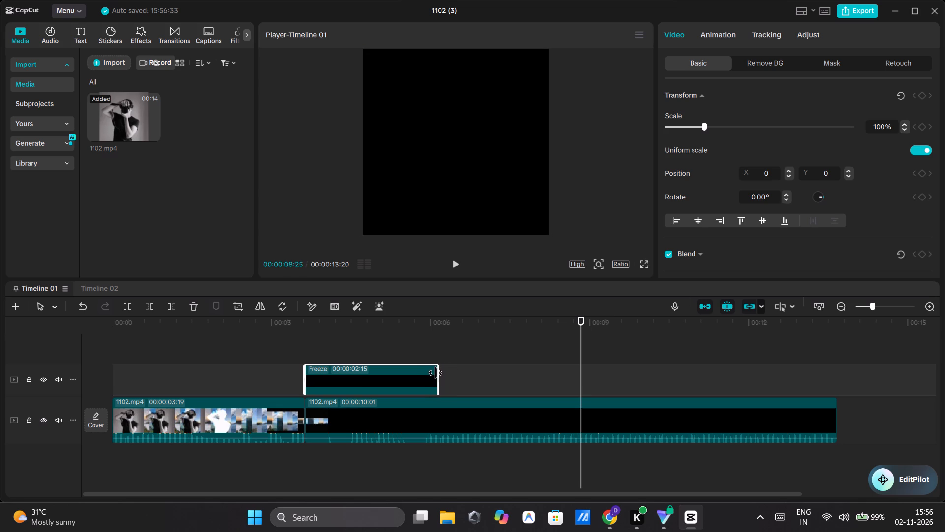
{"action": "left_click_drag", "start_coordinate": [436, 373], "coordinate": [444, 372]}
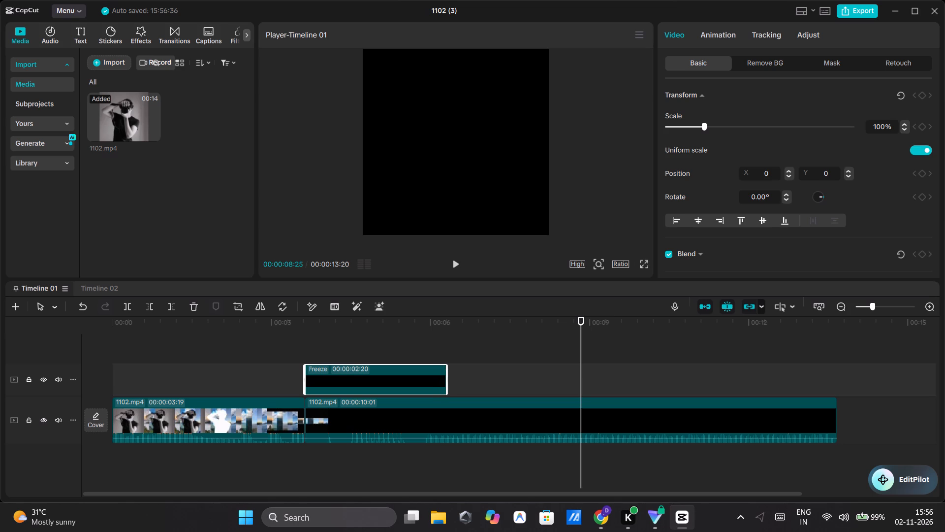
Play back the timeline from just before the cut into the shortened freeze frame.
{"action": "left_click", "coordinate": [298, 341]}
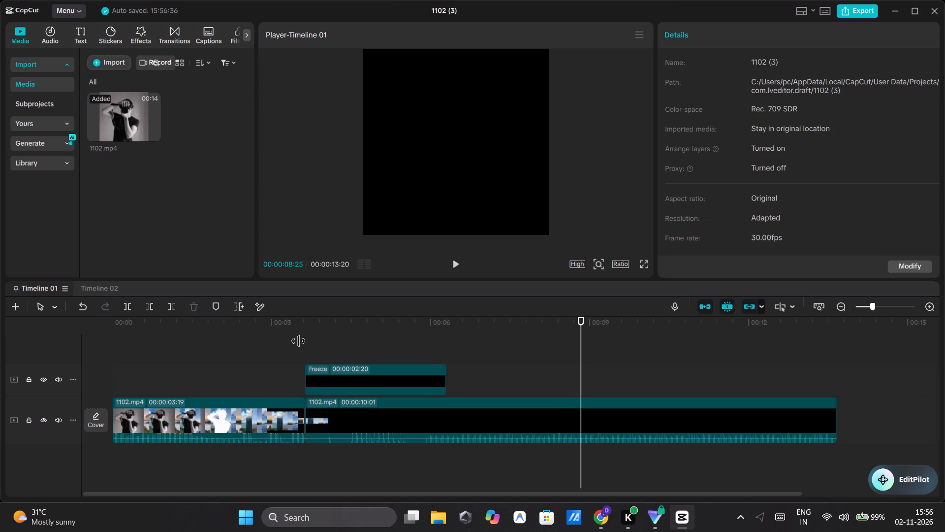
{"action": "left_click", "coordinate": [458, 260]}
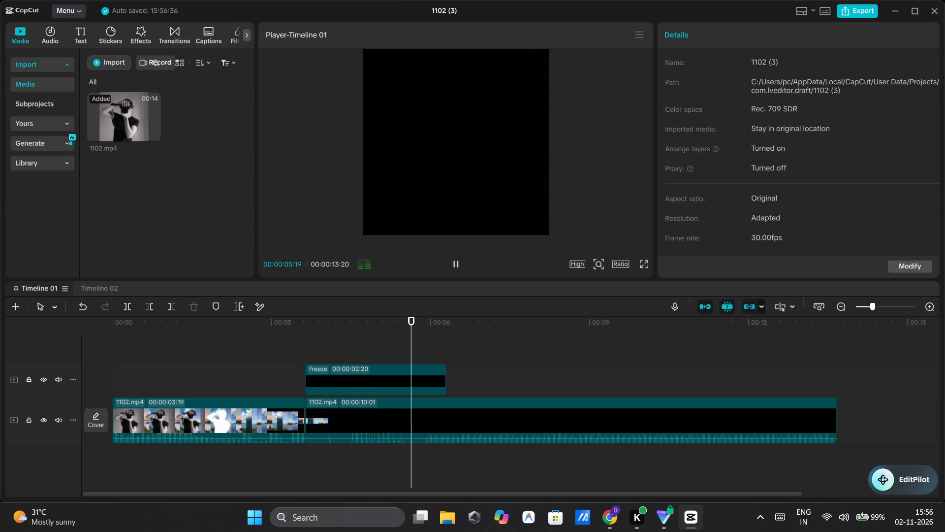
{"action": "left_click", "coordinate": [458, 260]}
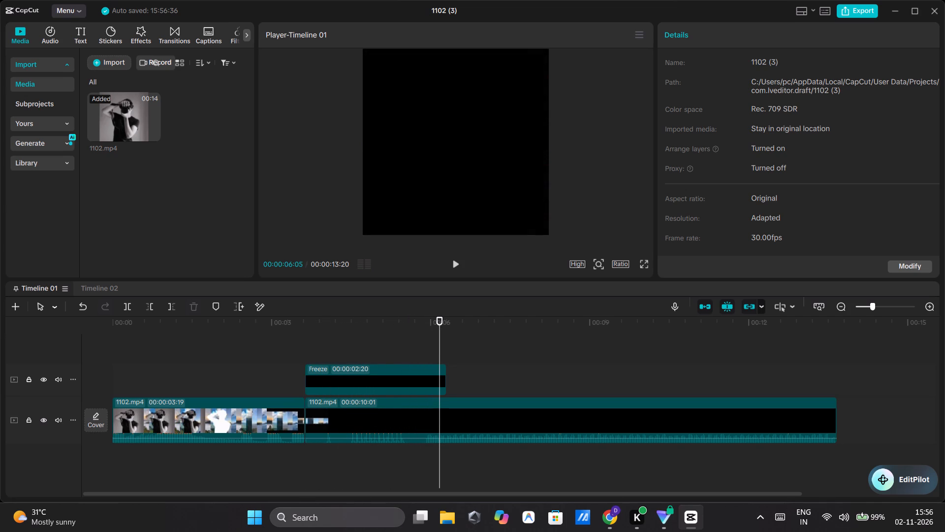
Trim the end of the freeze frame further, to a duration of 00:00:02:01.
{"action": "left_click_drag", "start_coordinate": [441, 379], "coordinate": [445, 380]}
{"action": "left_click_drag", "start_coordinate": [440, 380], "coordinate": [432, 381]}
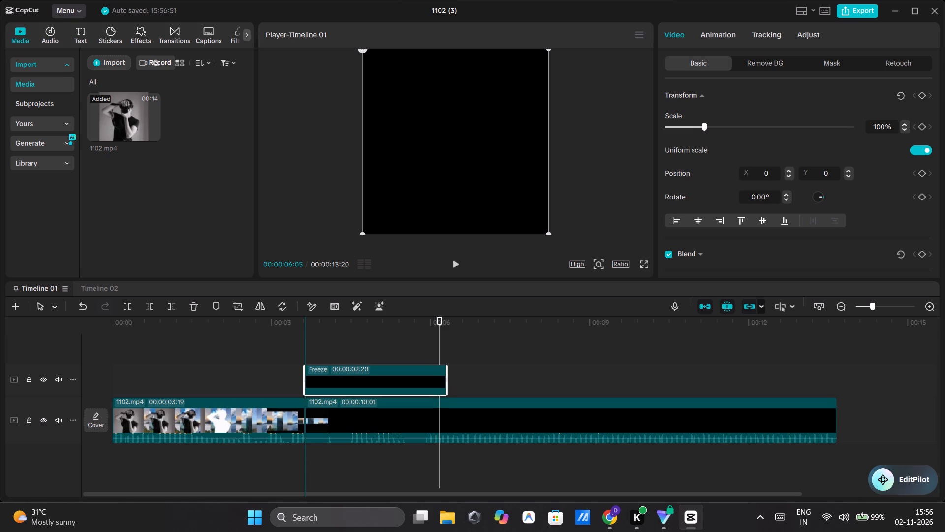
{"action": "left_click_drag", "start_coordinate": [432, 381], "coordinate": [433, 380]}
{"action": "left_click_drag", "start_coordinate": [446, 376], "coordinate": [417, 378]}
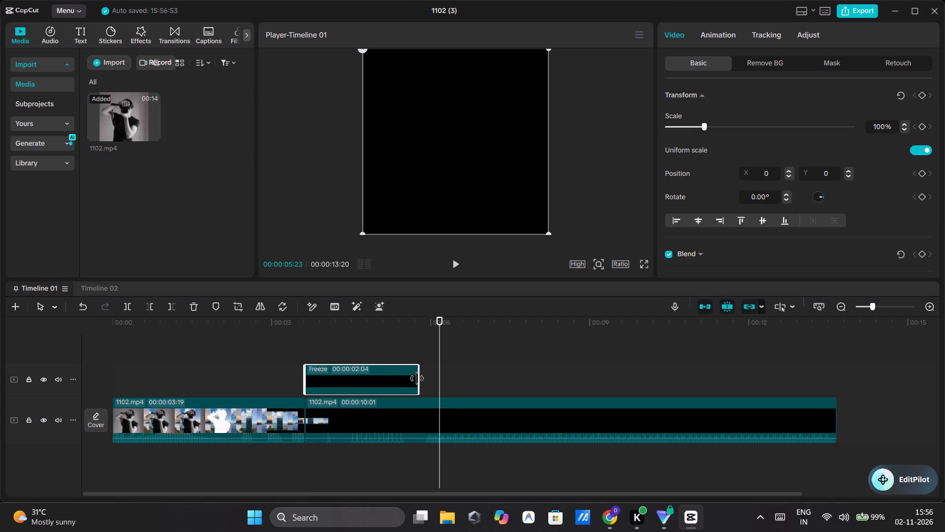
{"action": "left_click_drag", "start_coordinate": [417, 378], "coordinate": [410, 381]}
Play back the timeline from within the freeze frame to just past its trimmed end.
{"action": "left_click", "coordinate": [352, 338]}
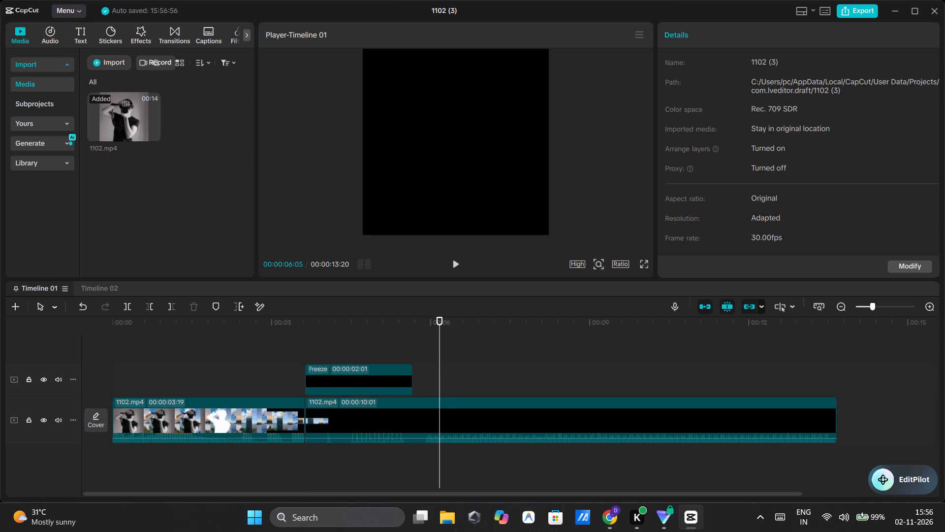
{"action": "left_click", "coordinate": [459, 259]}
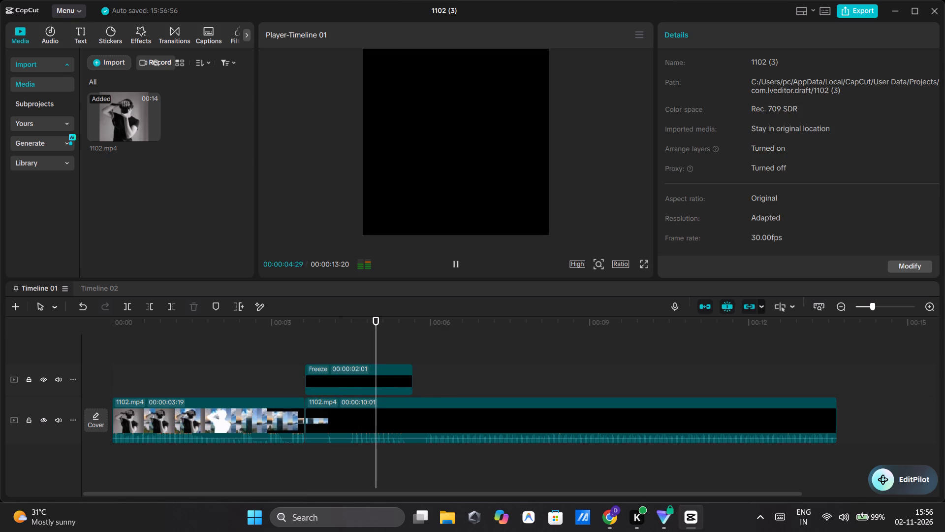
{"action": "left_click", "coordinate": [459, 259]}
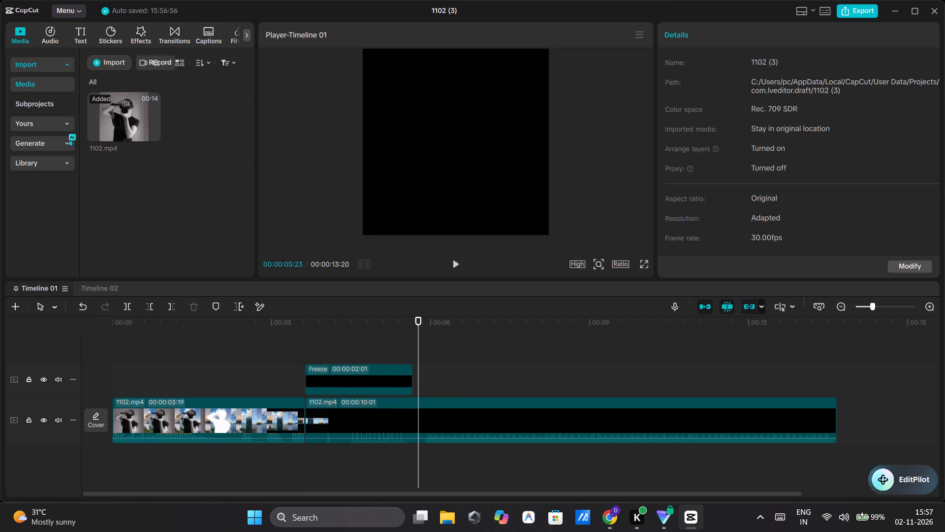
Extend the end of the freeze frame to the playhead at 00:00:05:23, for a duration of 00:00:02:04.
{"action": "left_click", "coordinate": [410, 369]}
{"action": "left_click_drag", "start_coordinate": [410, 369], "coordinate": [415, 370]}
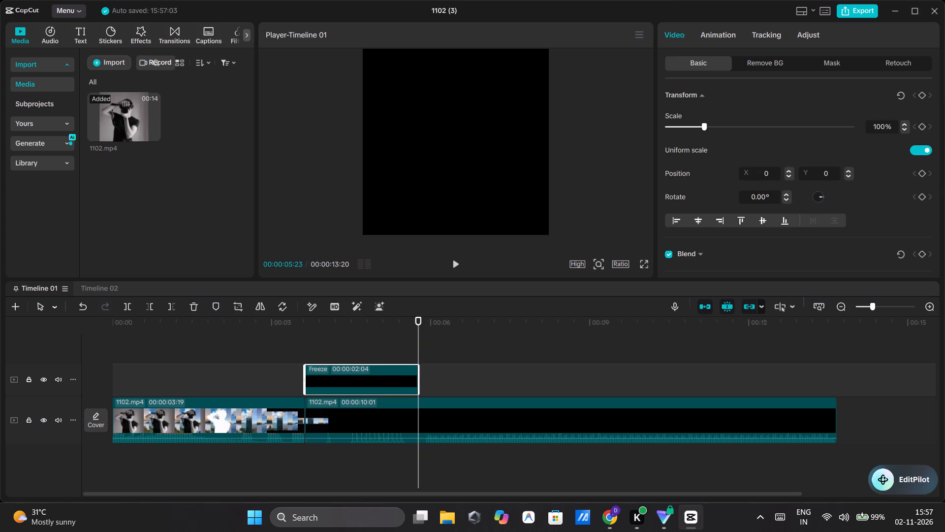
Play back the footage that follows the end of the freeze frame.
{"action": "left_click", "coordinate": [453, 263]}
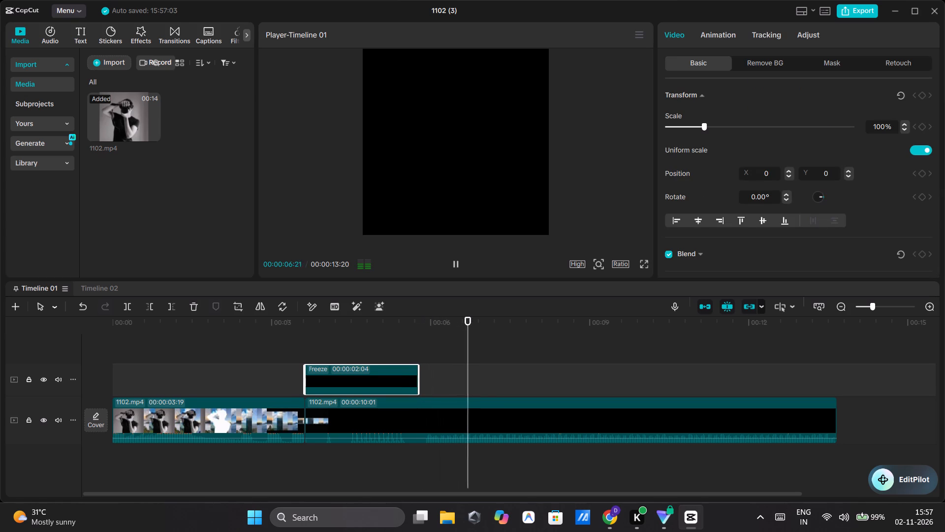
{"action": "left_click", "coordinate": [453, 263]}
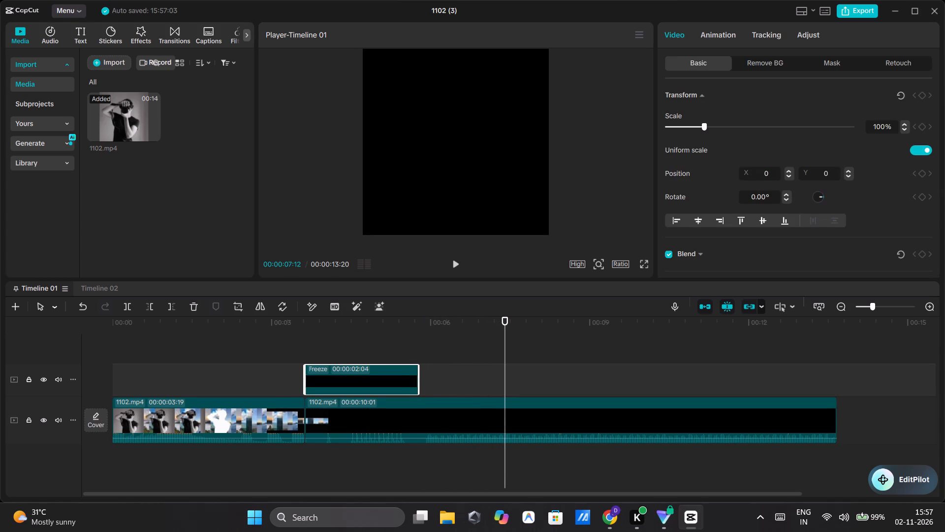
Add a default text clip starting at 00:00:03:19, at the cut where the freeze frame begins.
{"action": "left_click", "coordinate": [298, 345]}
{"action": "left_click", "coordinate": [304, 345]}
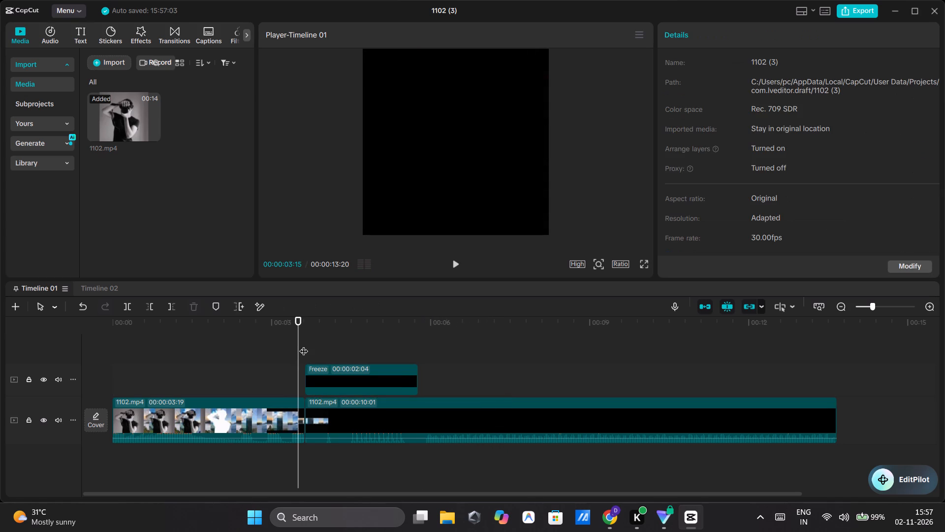
{"action": "left_click", "coordinate": [82, 39]}
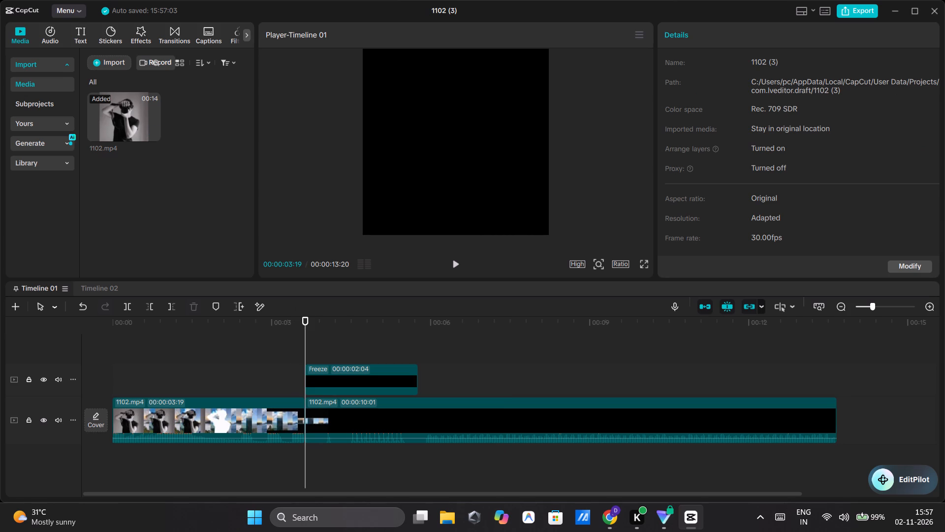
{"action": "left_click", "coordinate": [130, 103]}
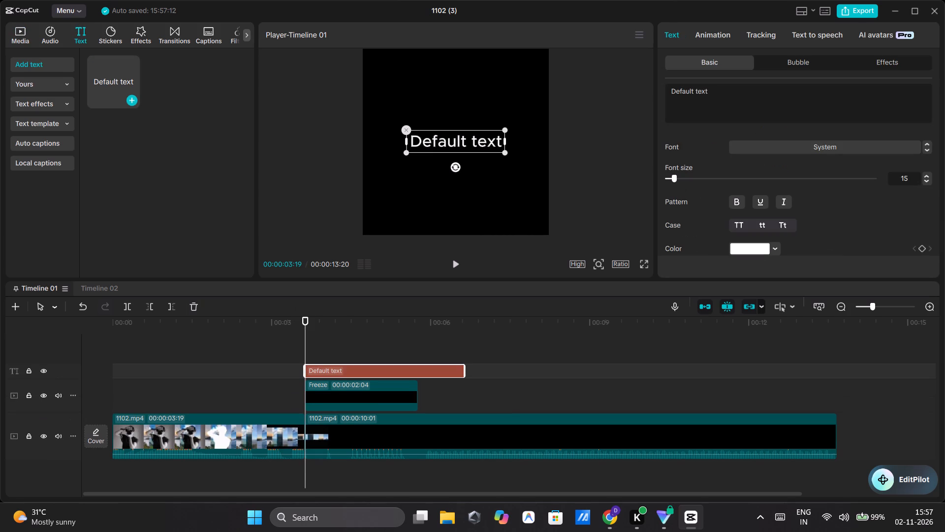
Replace the default text's wording with SHILLONG.
{"action": "left_click", "coordinate": [774, 98]}
{"action": "key", "text": "BackSpace"}
{"action": "key", "text": "BackSpace"}
{"action": "key", "text": "BackSpace"}
{"action": "key", "text": "BackSpace"}
{"action": "key", "text": "BackSpace"}
{"action": "key", "text": "BackSpace"}
{"action": "key", "text": "BackSpace"}
{"action": "key", "text": "BackSpace"}
{"action": "key", "text": "BackSpace"}
{"action": "key", "text": "BackSpace"}
{"action": "key", "text": "BackSpace"}
{"action": "key", "text": "BackSpace"}
{"action": "key", "text": "BackSpace"}
{"action": "key", "text": "BackSpace"}
{"action": "key", "text": "BackSpace"}
{"action": "key", "text": "BackSpace"}
{"action": "key", "text": "BackSpace"}
{"action": "key", "text": "BackSpace"}
{"action": "key", "text": "BackSpace"}
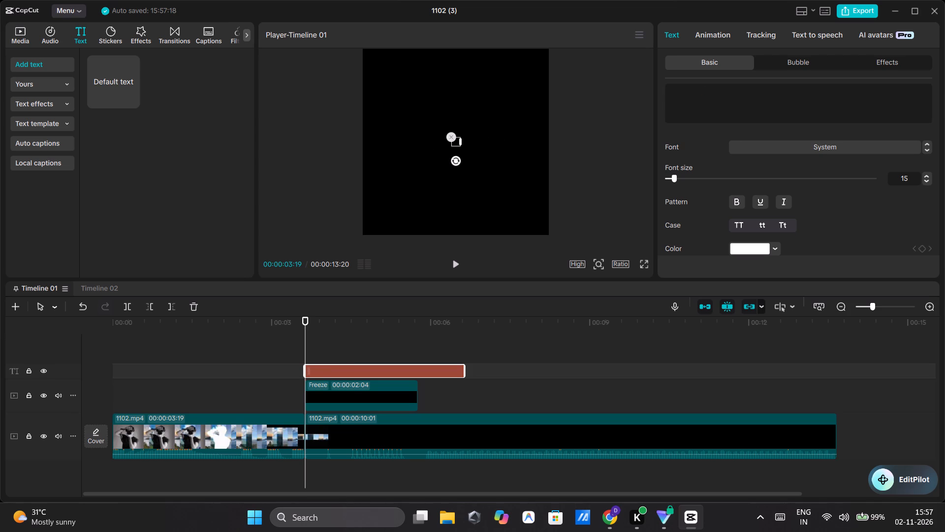
{"action": "type", "text": "SHILLONG"}
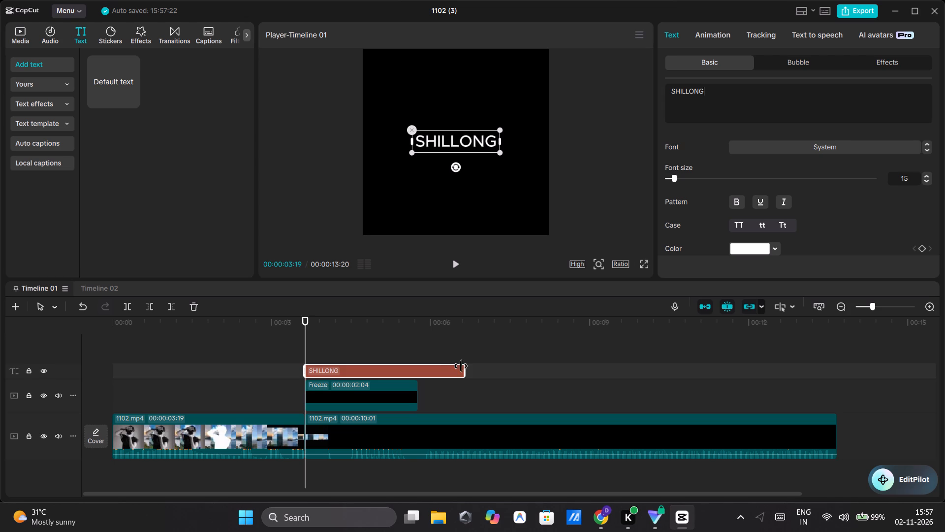
Shorten the SHILLONG text clip so it ends together with the freeze frame.
{"action": "left_click_drag", "start_coordinate": [463, 366], "coordinate": [418, 370]}
Move the SHILLONG title slightly below the frame's centre and scale it to a little under half the frame width.
{"action": "left_click_drag", "start_coordinate": [501, 151], "coordinate": [552, 178]}
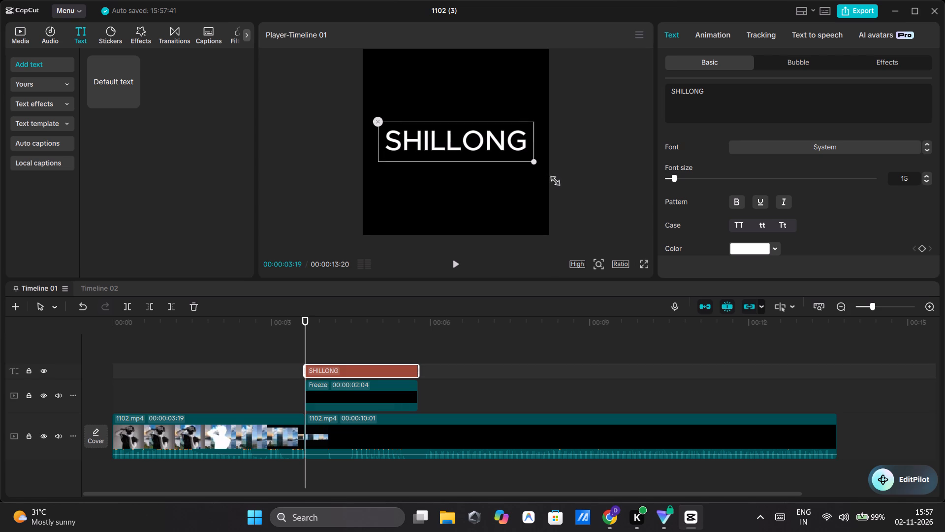
{"action": "left_click_drag", "start_coordinate": [552, 178], "coordinate": [552, 179]}
{"action": "left_click_drag", "start_coordinate": [494, 132], "coordinate": [490, 143]}
{"action": "left_click_drag", "start_coordinate": [531, 173], "coordinate": [507, 170]}
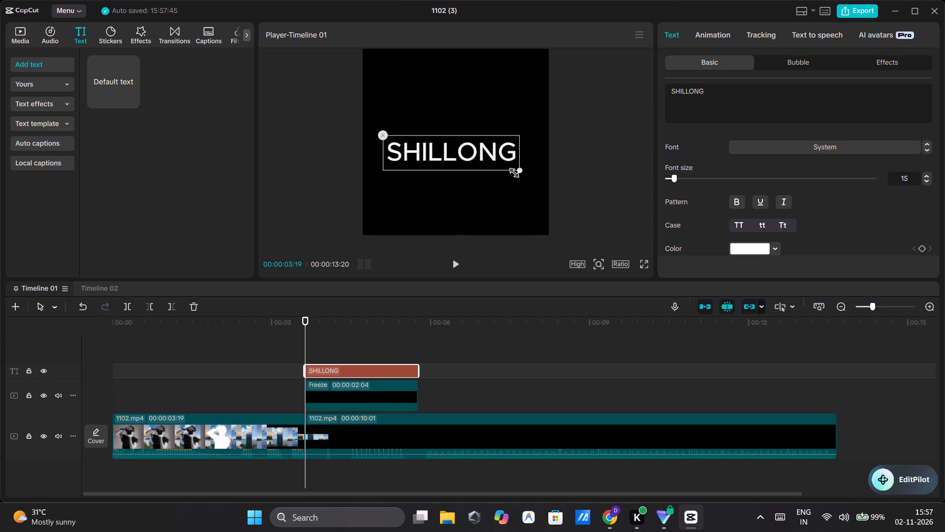
{"action": "left_click_drag", "start_coordinate": [507, 170], "coordinate": [465, 169]}
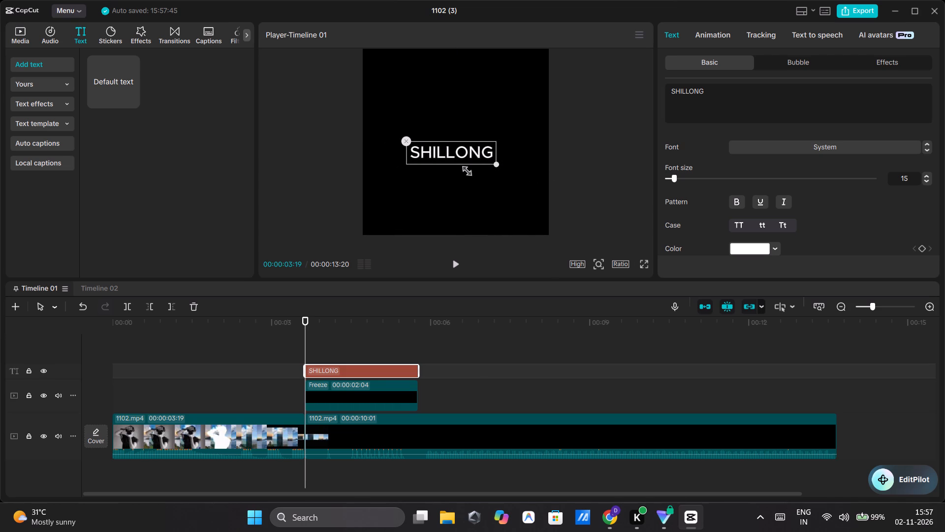
{"action": "left_click_drag", "start_coordinate": [465, 169], "coordinate": [476, 172]}
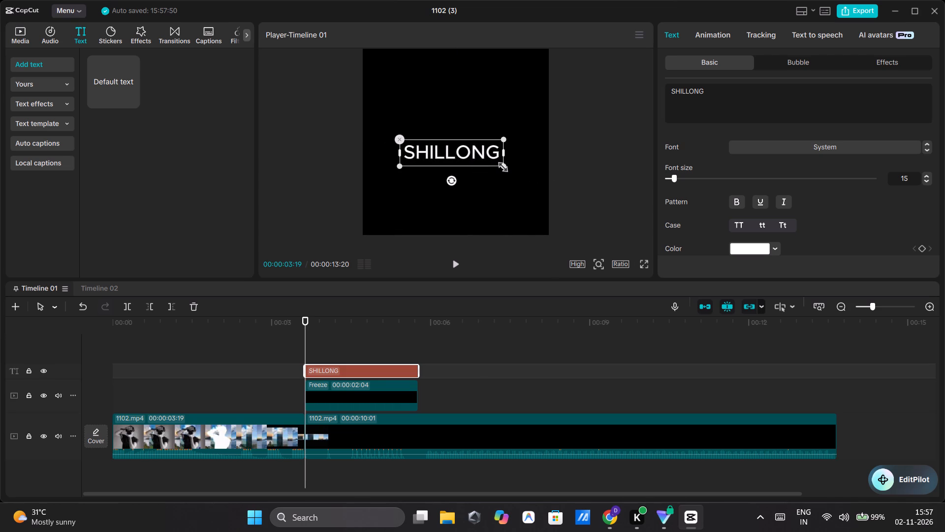
{"action": "left_click_drag", "start_coordinate": [503, 165], "coordinate": [482, 164]}
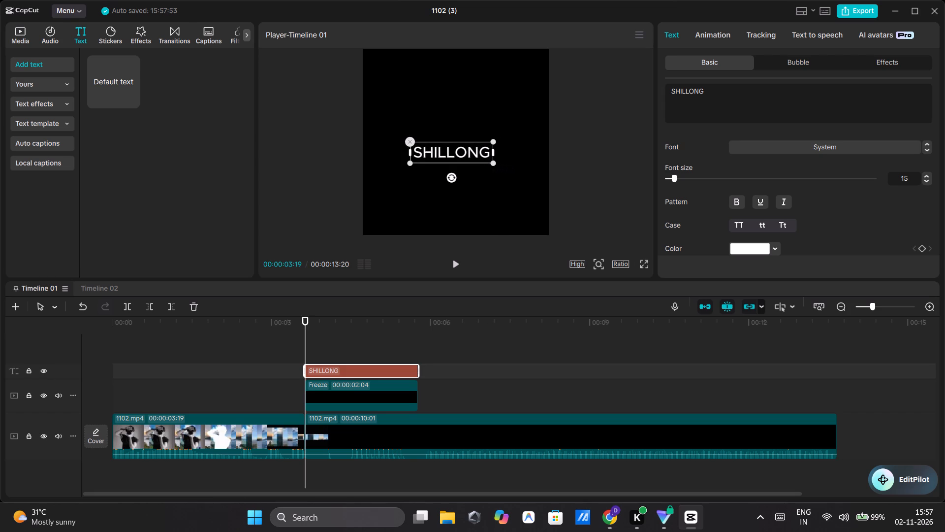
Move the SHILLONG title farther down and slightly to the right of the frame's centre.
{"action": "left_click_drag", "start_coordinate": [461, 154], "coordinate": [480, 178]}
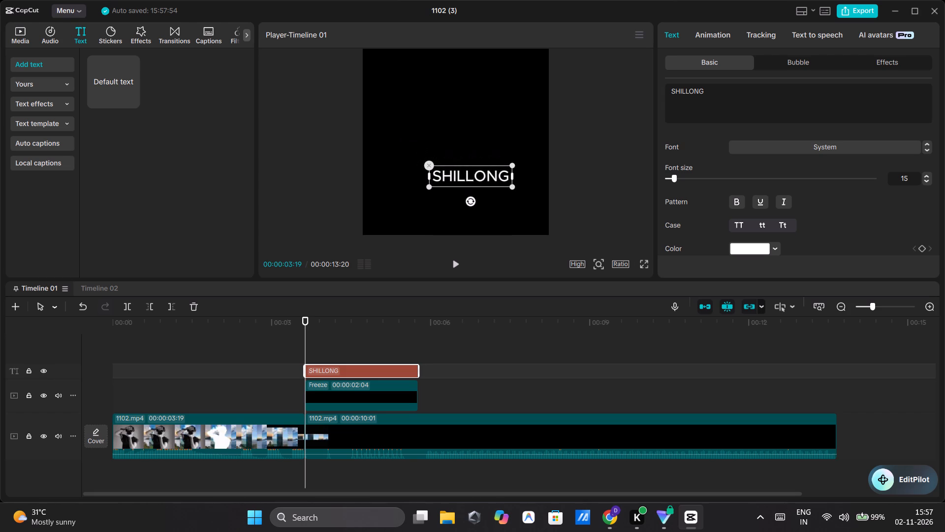
Add two more default text clips at 00:00:03:19 and shorten both to end together with the freeze frame.
{"action": "double_click", "coordinate": [133, 97]}
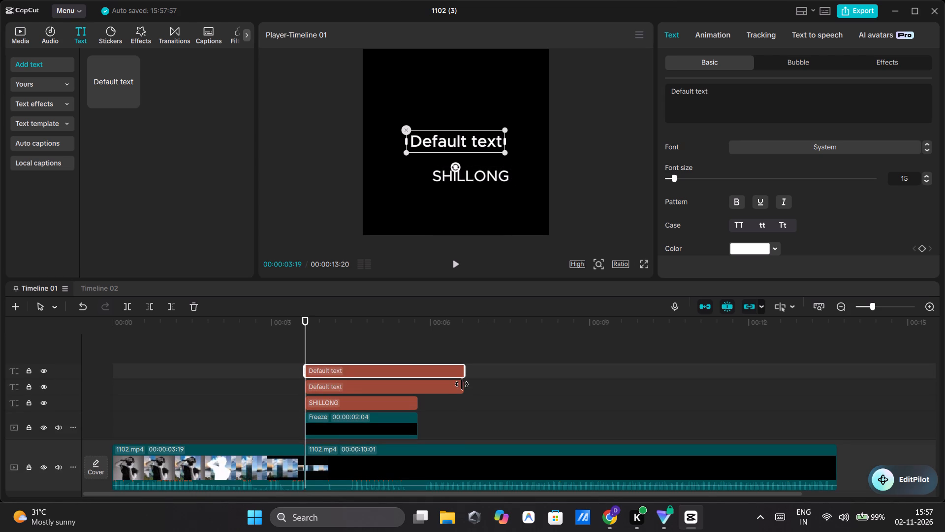
{"action": "left_click_drag", "start_coordinate": [462, 384], "coordinate": [415, 390]}
{"action": "left_click_drag", "start_coordinate": [463, 369], "coordinate": [415, 374]}
Replace the wording of the default text clip directly above the SHILLONG clip with WELCOME.
{"action": "left_click", "coordinate": [339, 386]}
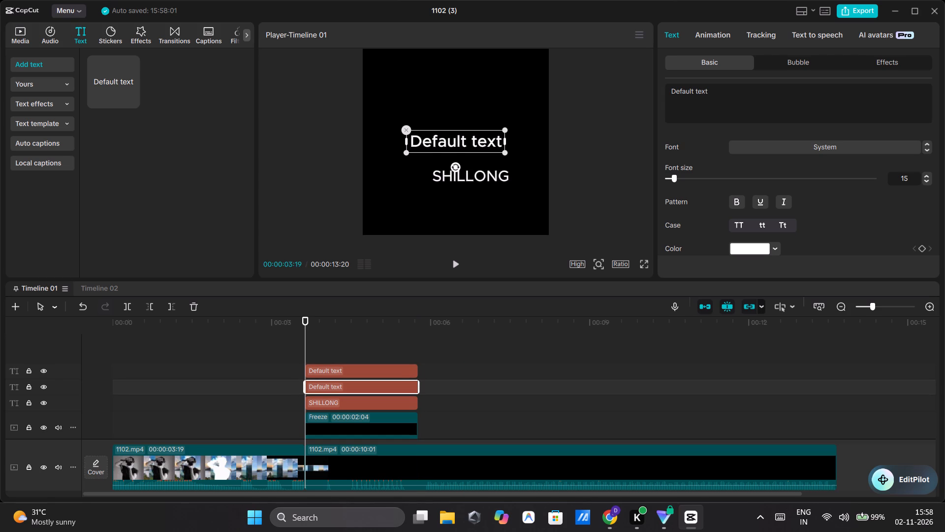
{"action": "left_click", "coordinate": [716, 95]}
{"action": "key", "text": "BackSpace"}
{"action": "key", "text": "BackSpace"}
{"action": "key", "text": "BackSpace"}
{"action": "key", "text": "BackSpace"}
{"action": "key", "text": "BackSpace"}
{"action": "key", "text": "BackSpace"}
{"action": "key", "text": "BackSpace"}
{"action": "key", "text": "BackSpace"}
{"action": "key", "text": "BackSpace"}
{"action": "key", "text": "BackSpace"}
{"action": "key", "text": "BackSpace"}
{"action": "key", "text": "BackSpace"}
{"action": "key", "text": "BackSpace"}
{"action": "key", "text": "BackSpace"}
{"action": "key", "text": "BackSpace"}
{"action": "key", "text": "BackSpace"}
{"action": "key", "text": "BackSpace"}
{"action": "key", "text": "BackSpace"}
{"action": "key", "text": "BackSpace"}
{"action": "key", "text": "BackSpace"}
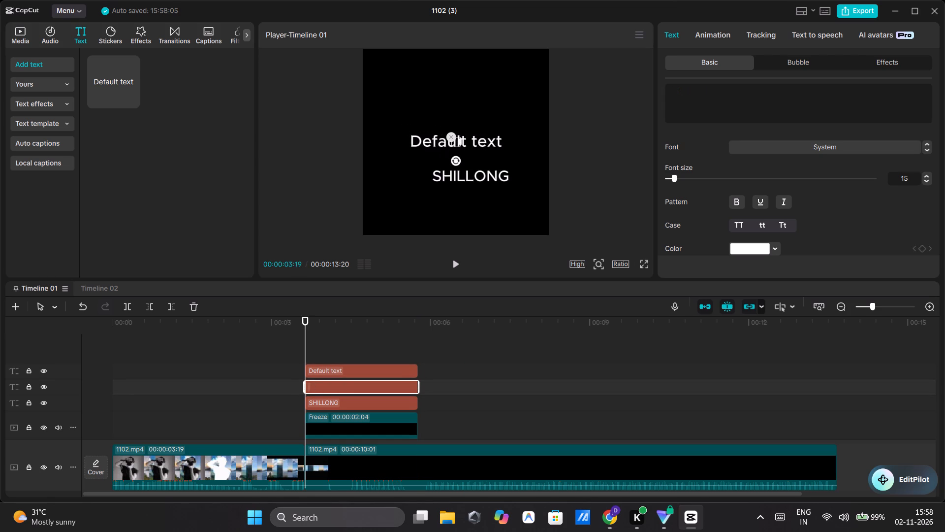
{"action": "type", "text": "WELCOME"}
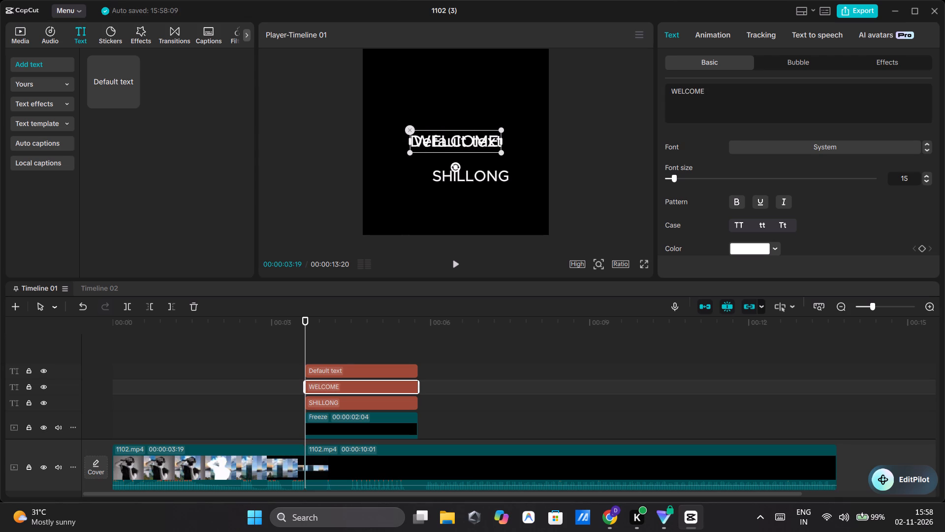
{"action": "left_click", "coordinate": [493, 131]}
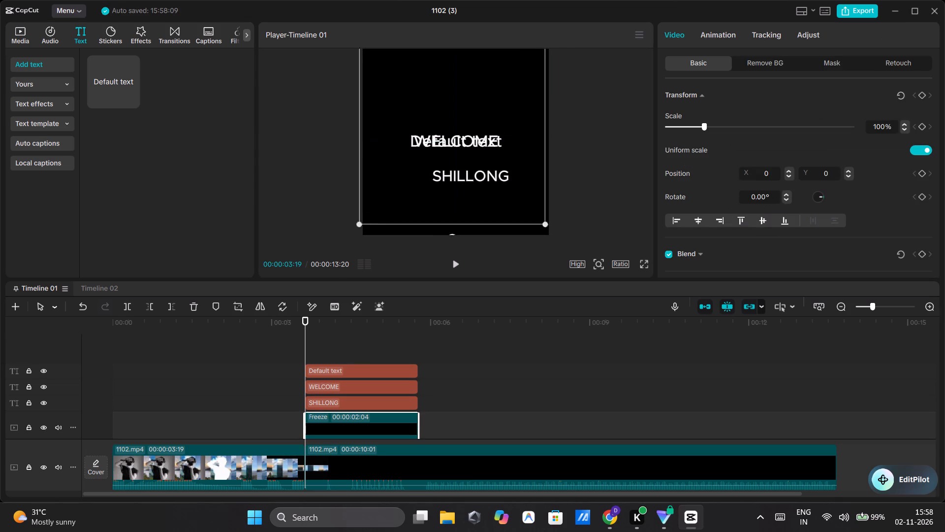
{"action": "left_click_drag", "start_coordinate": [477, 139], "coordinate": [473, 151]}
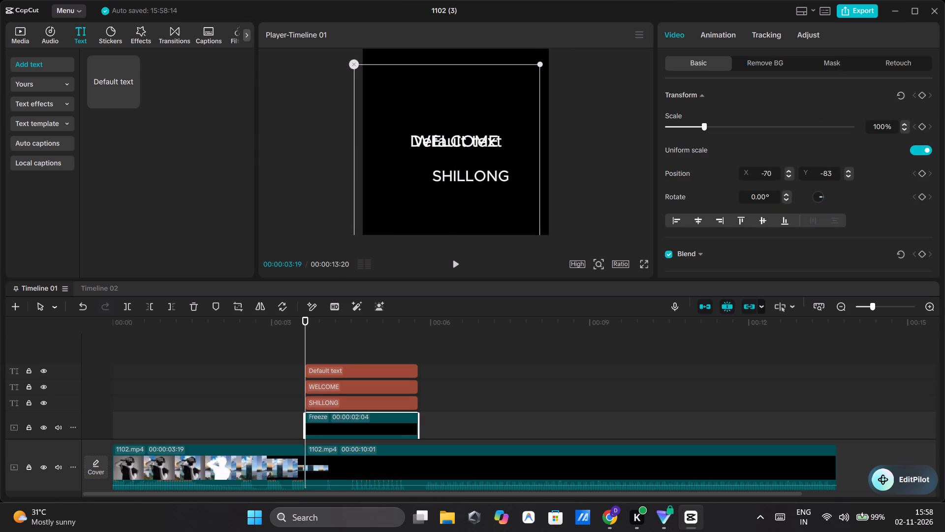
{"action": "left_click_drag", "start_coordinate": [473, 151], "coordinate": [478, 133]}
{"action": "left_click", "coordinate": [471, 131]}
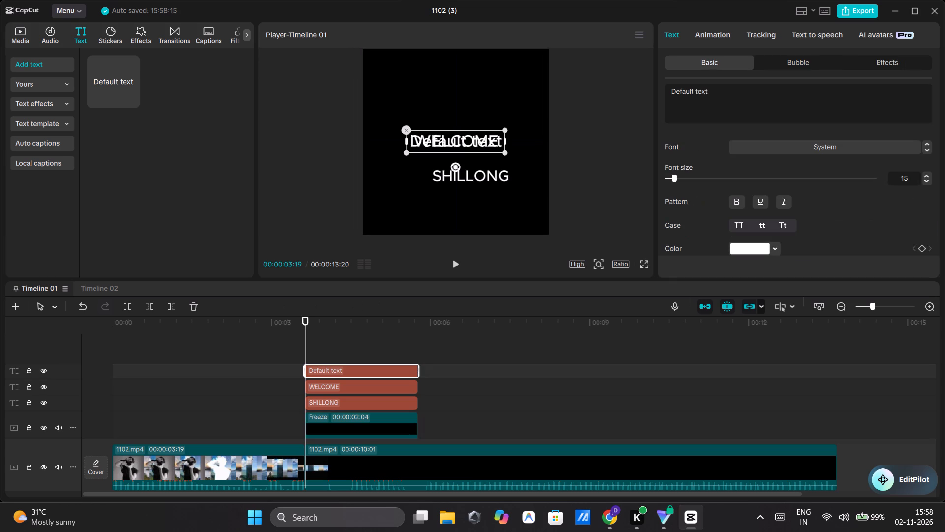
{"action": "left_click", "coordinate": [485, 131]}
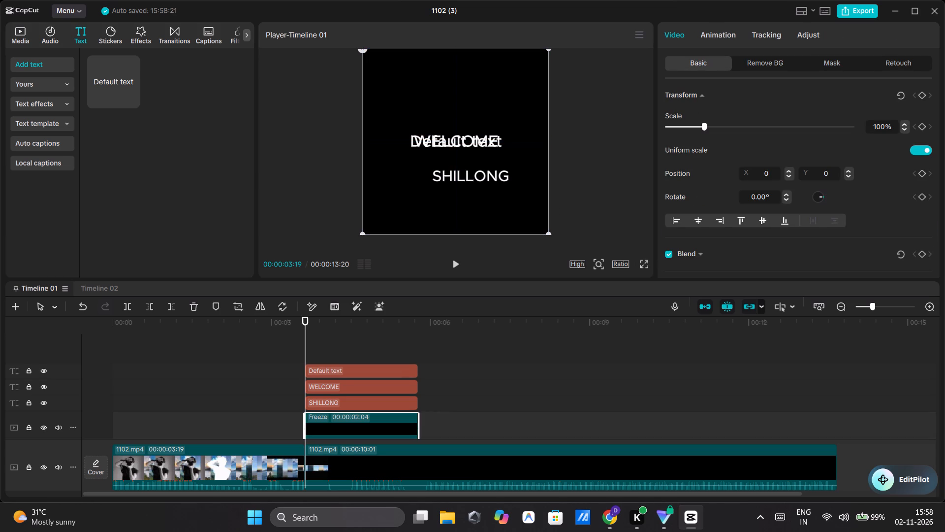
Separate the overlapping titles, moving the default text up into the frame's upper part and WELCOME slightly left and up.
{"action": "left_click", "coordinate": [464, 146]}
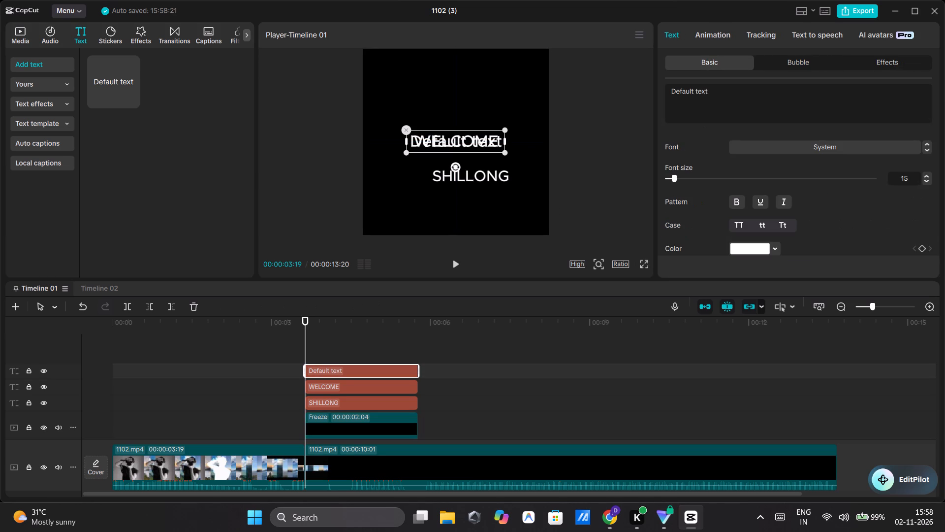
{"action": "left_click_drag", "start_coordinate": [456, 141], "coordinate": [471, 108]}
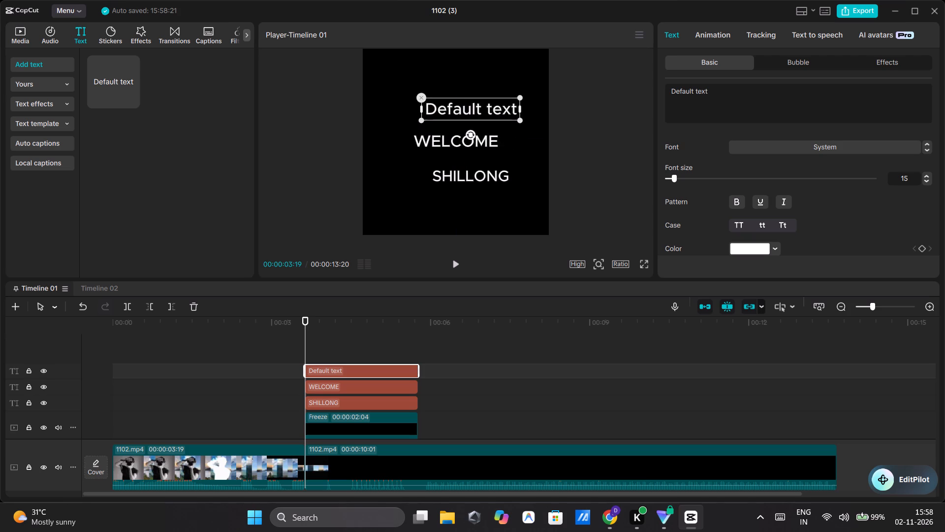
{"action": "left_click_drag", "start_coordinate": [471, 108], "coordinate": [471, 106]}
{"action": "left_click_drag", "start_coordinate": [444, 141], "coordinate": [422, 133]}
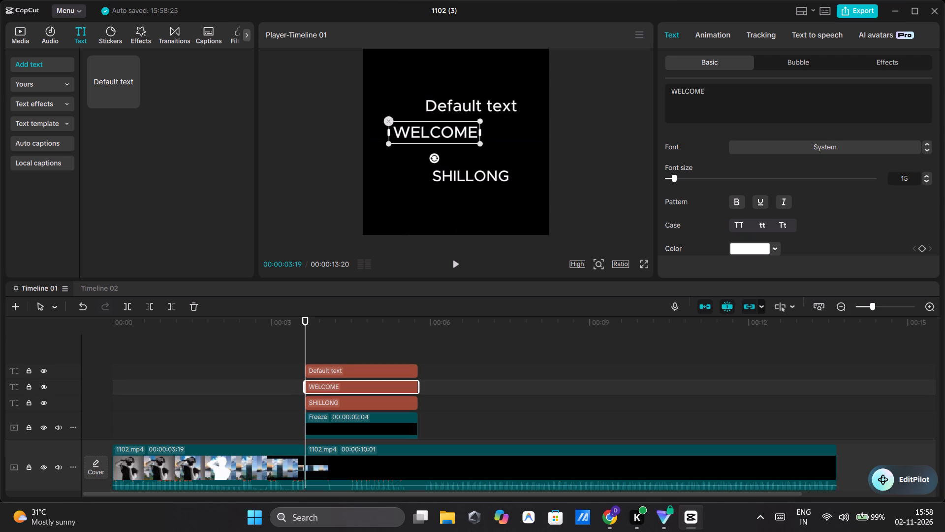
{"action": "left_click_drag", "start_coordinate": [422, 133], "coordinate": [422, 132]}
Replace the remaining default text's wording with TO.
{"action": "left_click", "coordinate": [472, 110]}
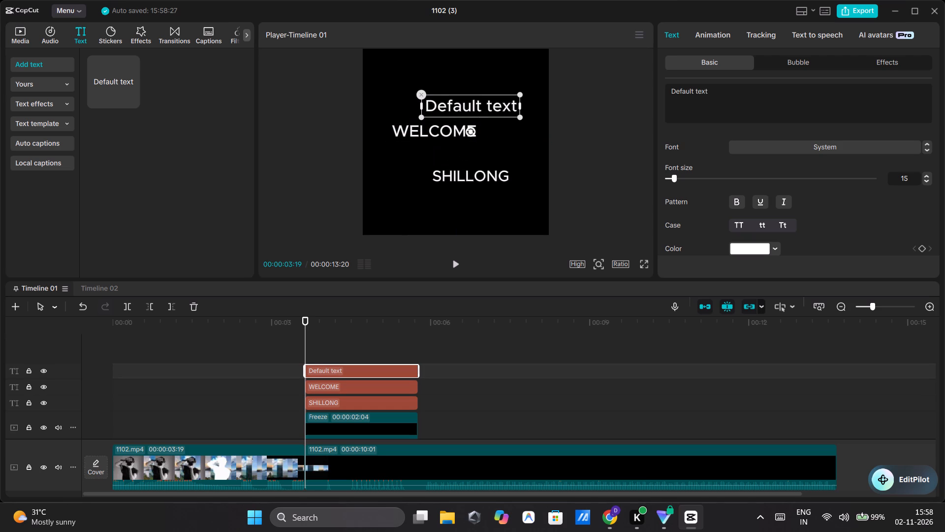
{"action": "left_click", "coordinate": [750, 109]}
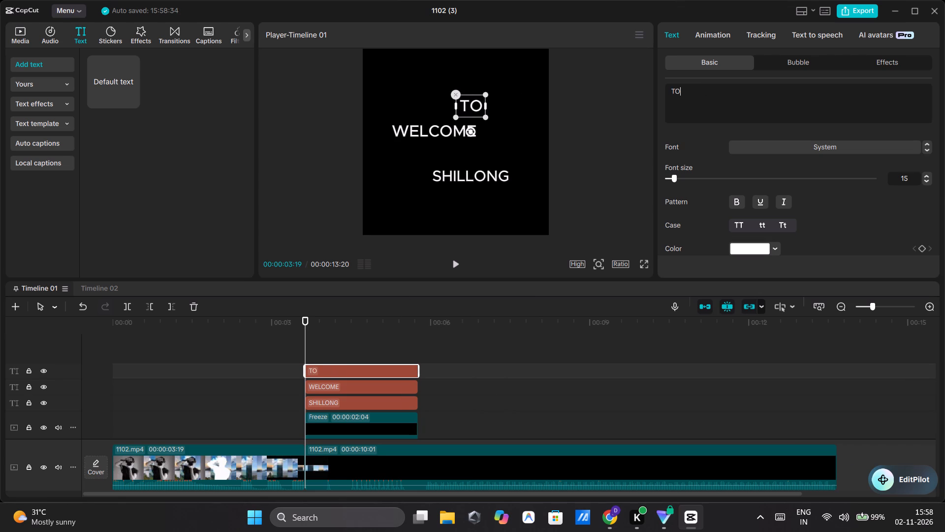
Stagger the titles diagonally, with TO centred horizontally below WELCOME and a slightly enlarged SHILLONG below and to the right of TO.
{"action": "left_click_drag", "start_coordinate": [473, 104], "coordinate": [458, 149]}
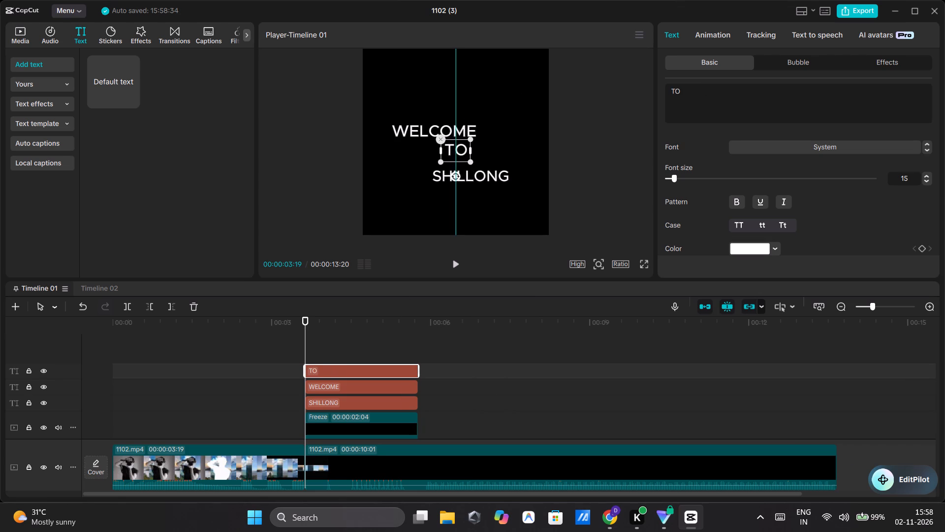
{"action": "left_click_drag", "start_coordinate": [458, 149], "coordinate": [458, 149]}
{"action": "left_click_drag", "start_coordinate": [472, 175], "coordinate": [488, 172]}
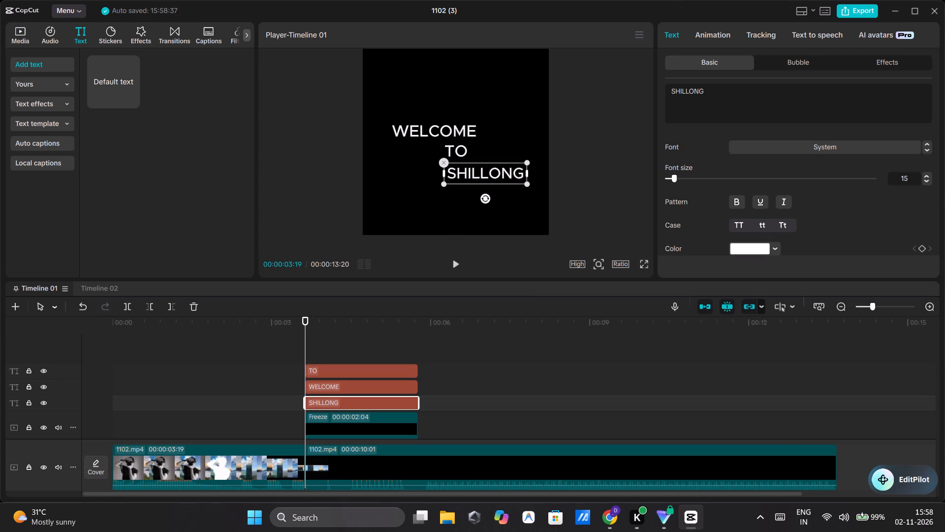
{"action": "left_click_drag", "start_coordinate": [488, 172], "coordinate": [487, 172]}
{"action": "left_click_drag", "start_coordinate": [524, 181], "coordinate": [527, 186]}
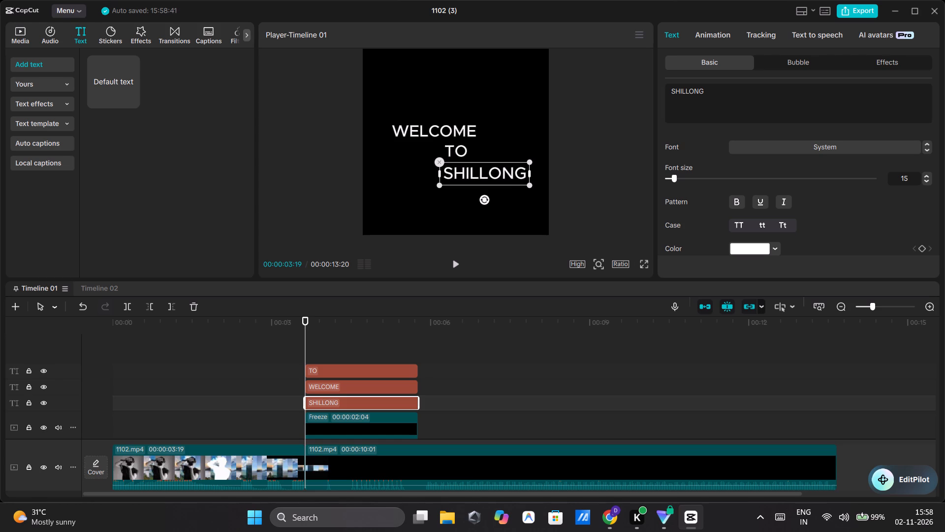
Set the WELCOME title's font to Usap.
{"action": "left_click", "coordinate": [440, 125]}
{"action": "left_click", "coordinate": [849, 153]}
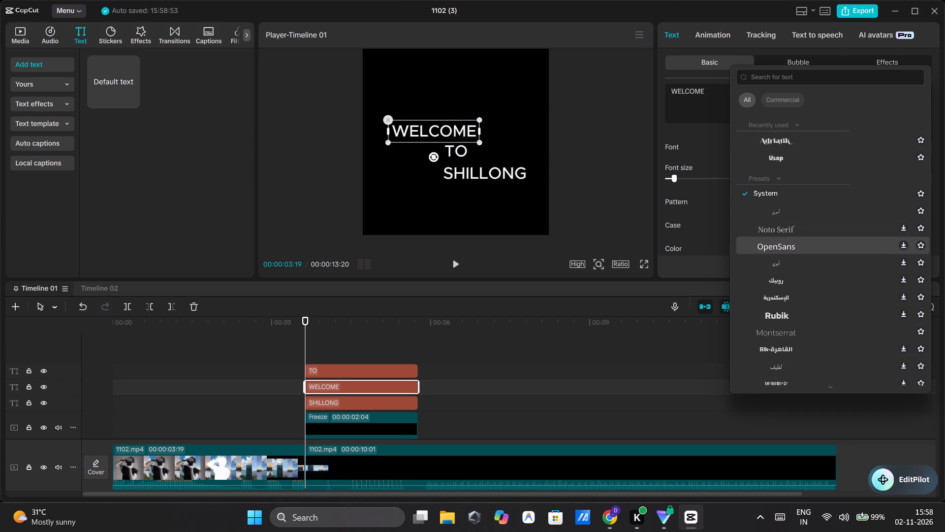
{"action": "left_click", "coordinate": [903, 228]}
{"action": "left_click", "coordinate": [775, 153]}
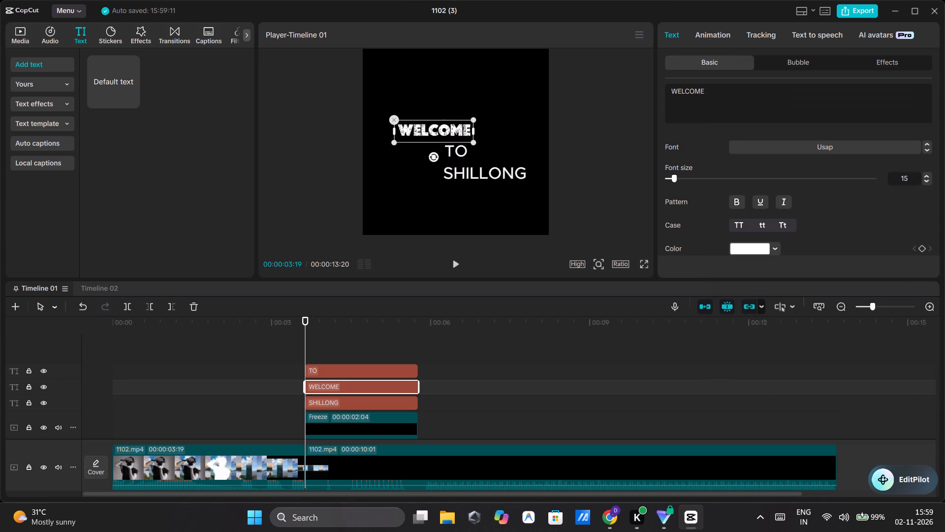
Set the TO title's font to Usap.
{"action": "left_click", "coordinate": [457, 151]}
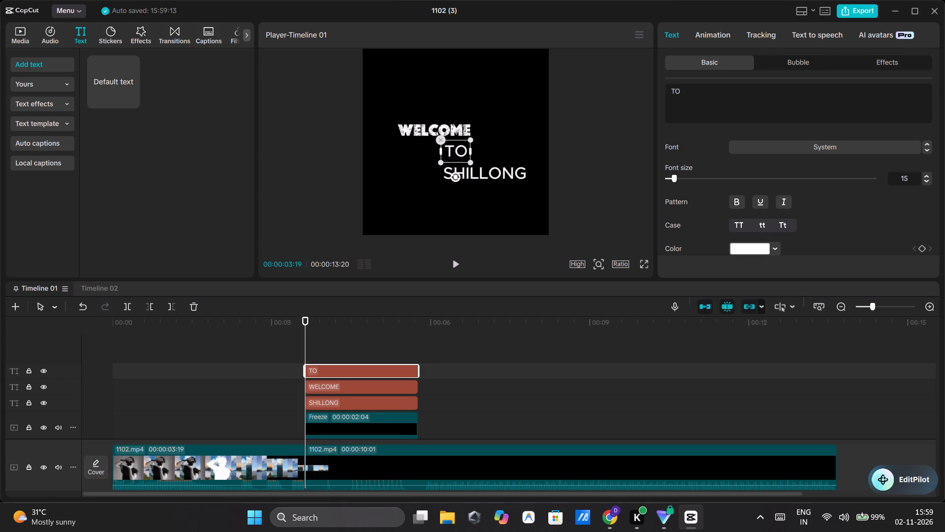
{"action": "left_click", "coordinate": [812, 153]}
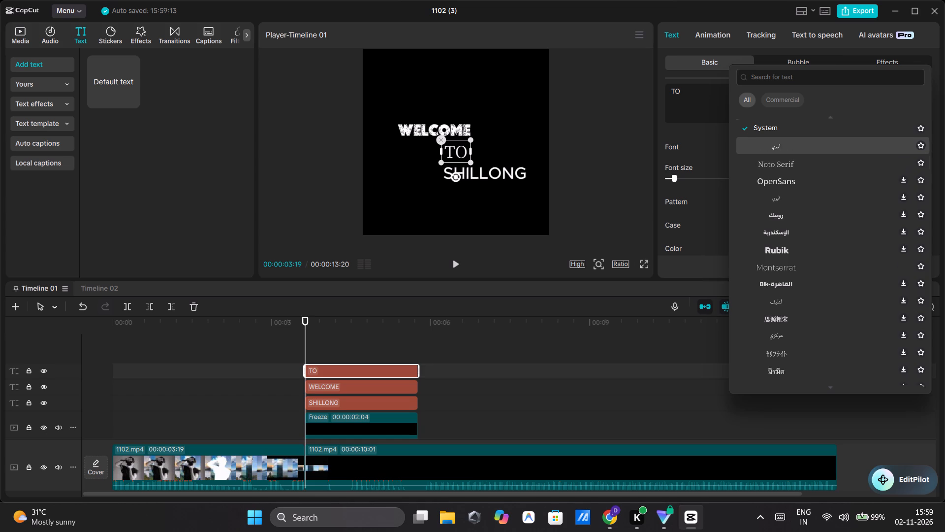
{"action": "scroll", "coordinate": [787, 121], "scroll_direction": "up", "scroll_amount": 2}
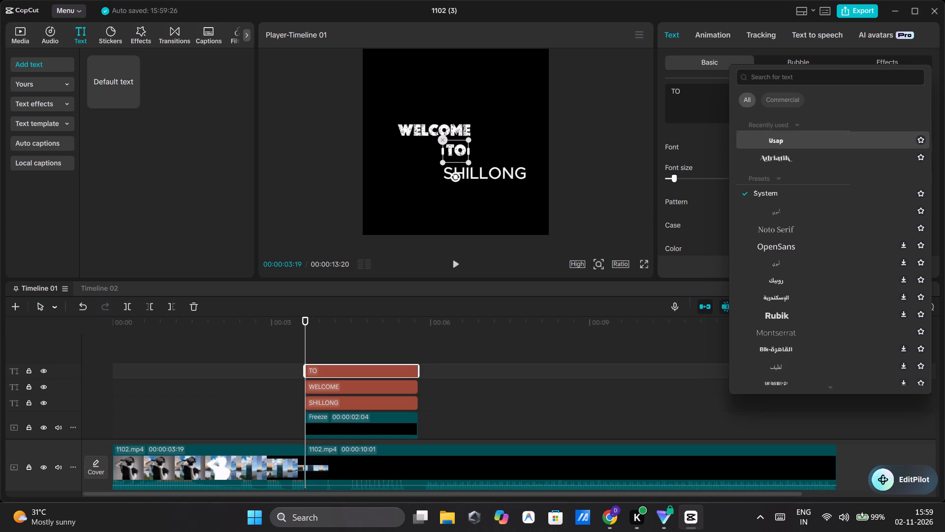
{"action": "left_click", "coordinate": [779, 136]}
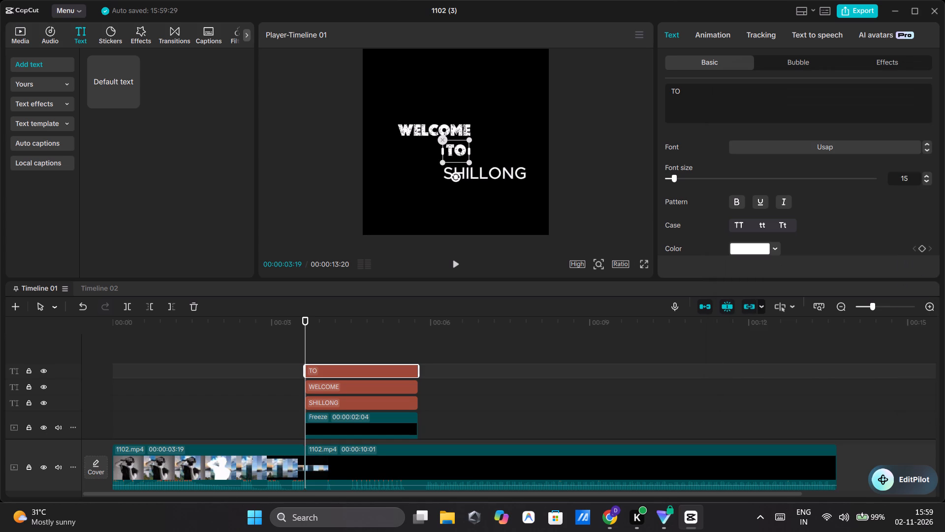
Set the SHILLONG title's font to Usap.
{"action": "left_click", "coordinate": [516, 176]}
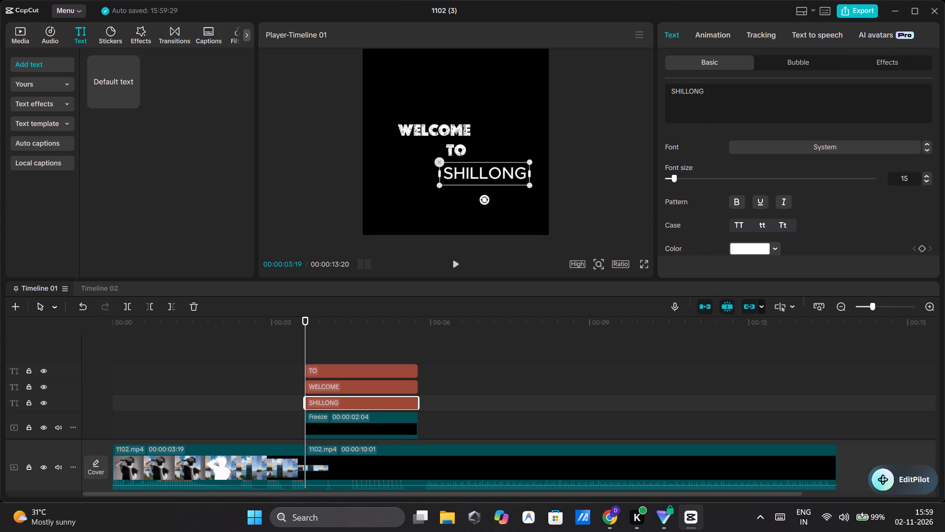
{"action": "left_click", "coordinate": [803, 155]}
{"action": "left_click", "coordinate": [800, 142]}
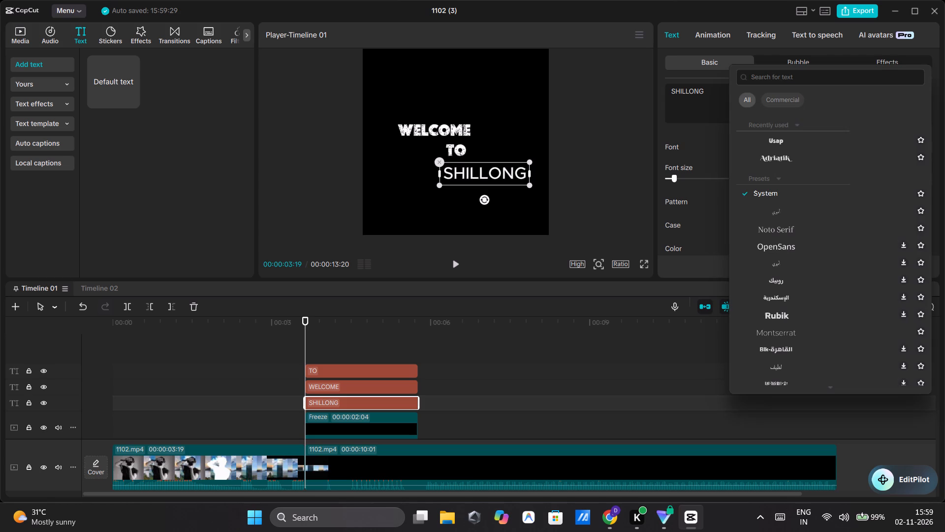
{"action": "scroll", "coordinate": [800, 142], "scroll_direction": "up", "scroll_amount": 1}
{"action": "left_click", "coordinate": [761, 138]}
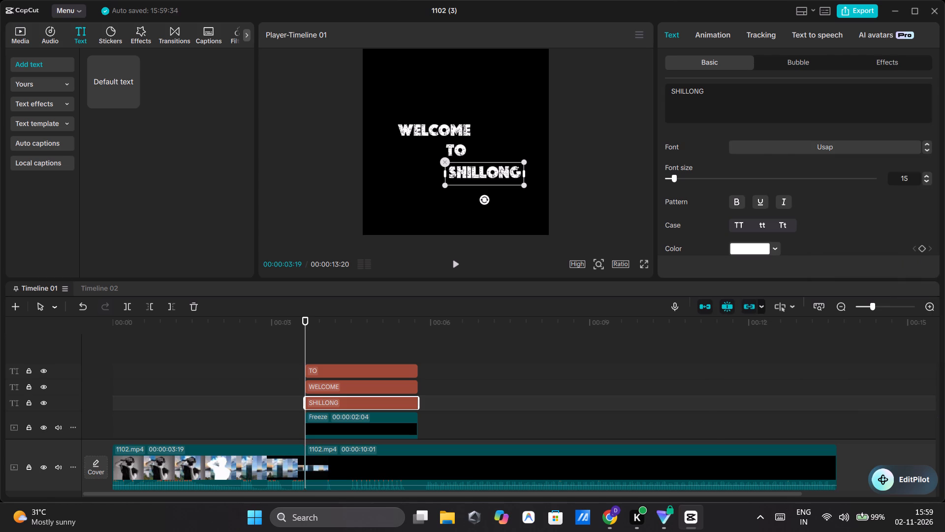
{"action": "left_click", "coordinate": [607, 188]}
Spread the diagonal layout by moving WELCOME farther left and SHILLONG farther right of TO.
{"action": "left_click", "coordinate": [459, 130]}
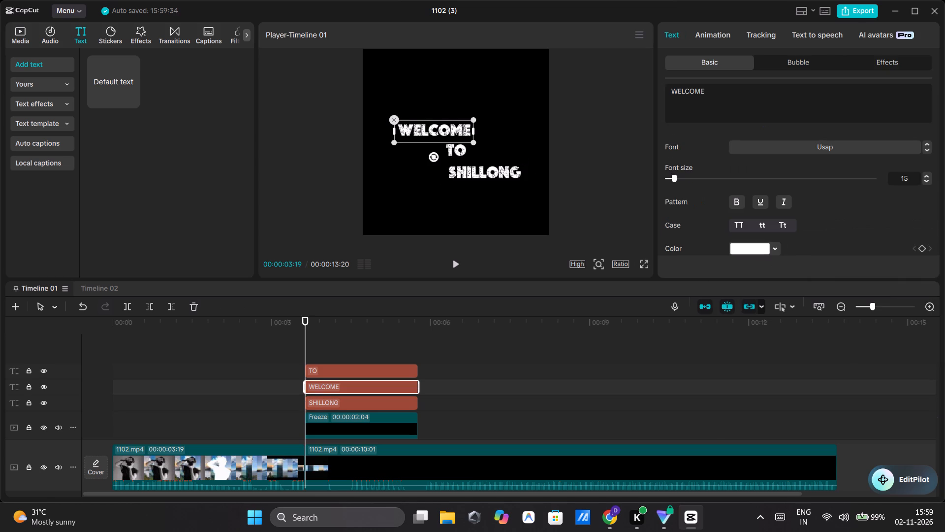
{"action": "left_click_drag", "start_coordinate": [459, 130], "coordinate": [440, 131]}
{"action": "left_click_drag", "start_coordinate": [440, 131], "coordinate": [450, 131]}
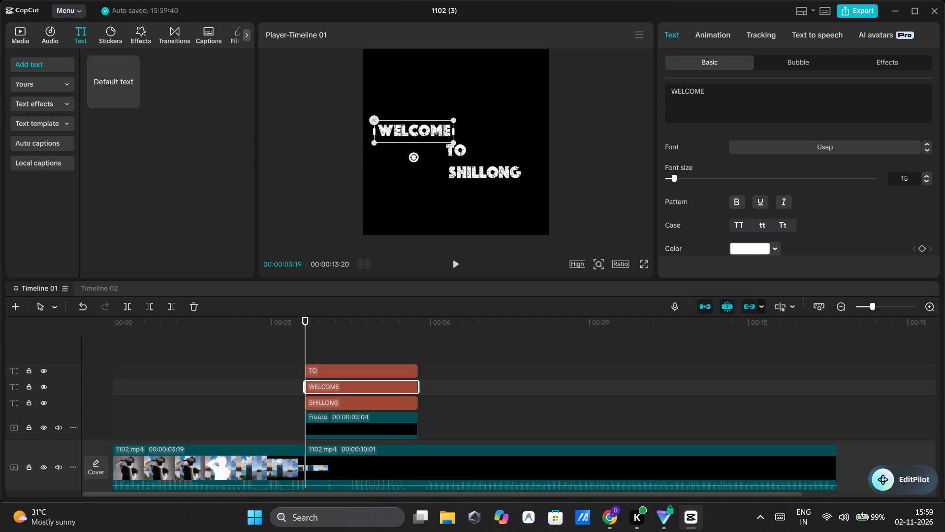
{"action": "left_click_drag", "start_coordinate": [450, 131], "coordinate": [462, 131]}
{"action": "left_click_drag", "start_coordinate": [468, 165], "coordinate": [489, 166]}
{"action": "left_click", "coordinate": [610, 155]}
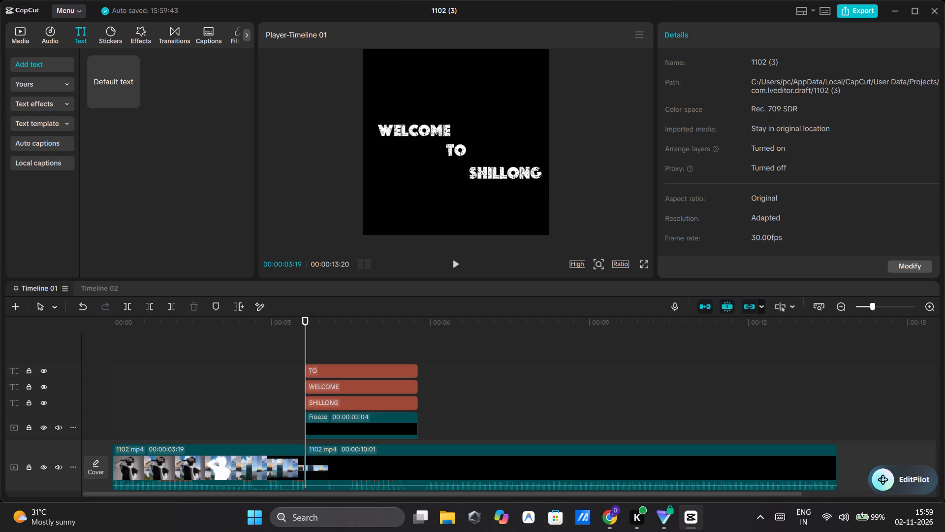
Move WELCOME and SHILLONG out of the diagonal layout into a horizontally centred stack directly above and below TO.
{"action": "left_click_drag", "start_coordinate": [406, 127], "coordinate": [441, 127]}
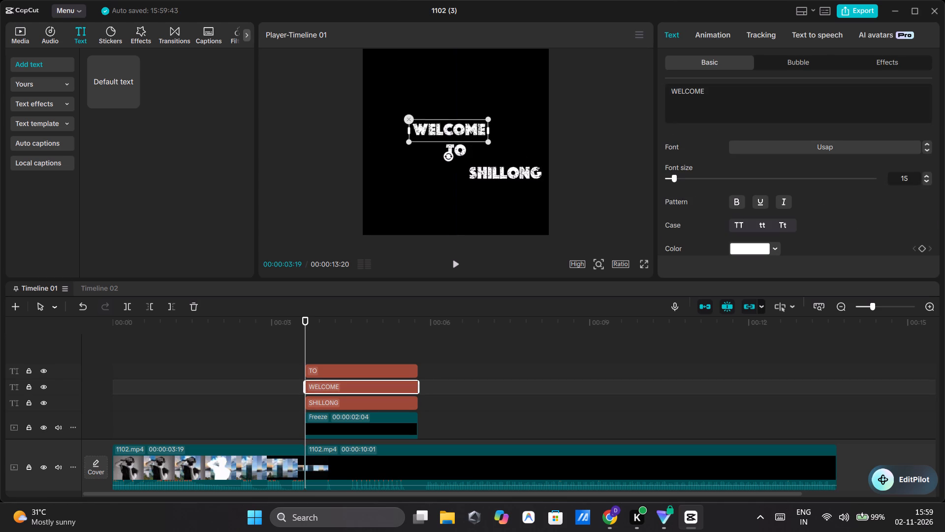
{"action": "left_click_drag", "start_coordinate": [441, 127], "coordinate": [446, 125]}
{"action": "left_click_drag", "start_coordinate": [493, 176], "coordinate": [448, 172]}
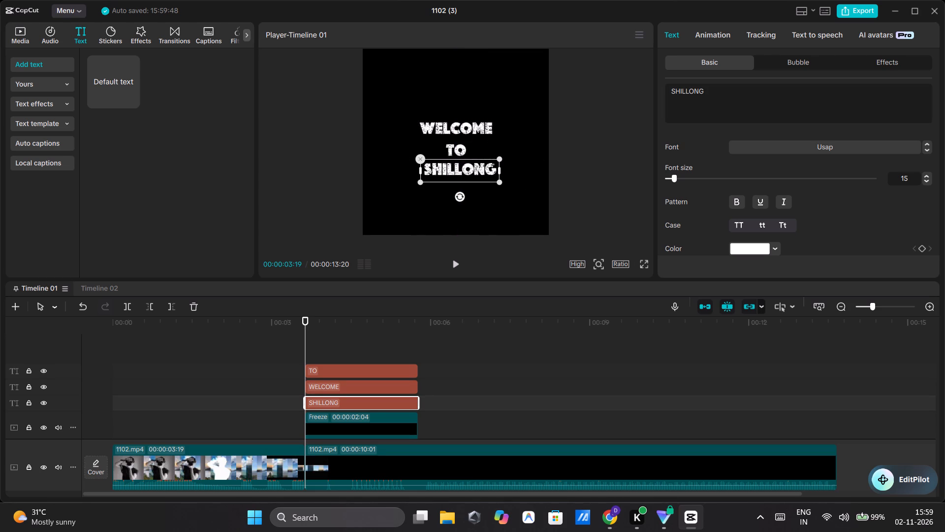
{"action": "left_click_drag", "start_coordinate": [448, 172], "coordinate": [448, 172]}
{"action": "left_click_drag", "start_coordinate": [450, 172], "coordinate": [441, 172]}
{"action": "left_click_drag", "start_coordinate": [441, 172], "coordinate": [433, 171]}
{"action": "left_click_drag", "start_coordinate": [433, 171], "coordinate": [448, 173]}
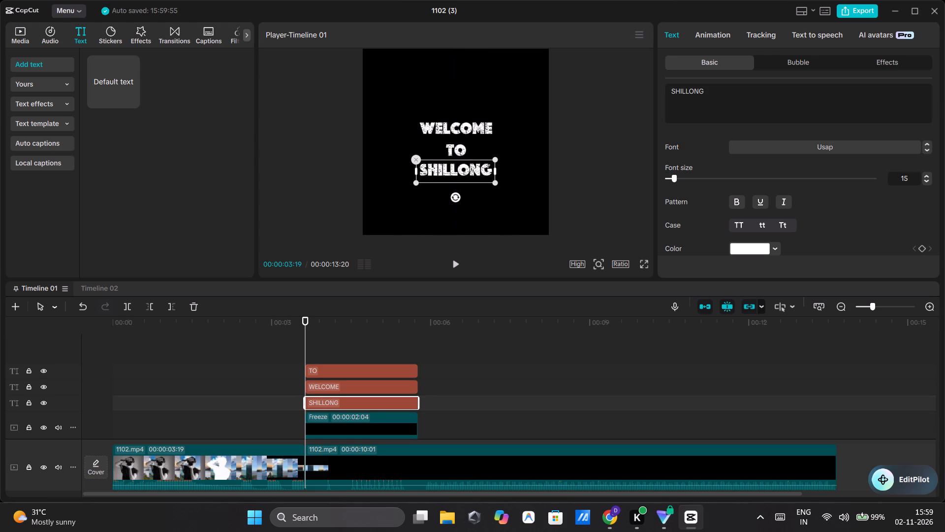
Shift TO and WELCOME slightly upward and bring SHILLONG up close beneath TO, keeping all three titles horizontally centred.
{"action": "left_click_drag", "start_coordinate": [461, 147], "coordinate": [460, 143]}
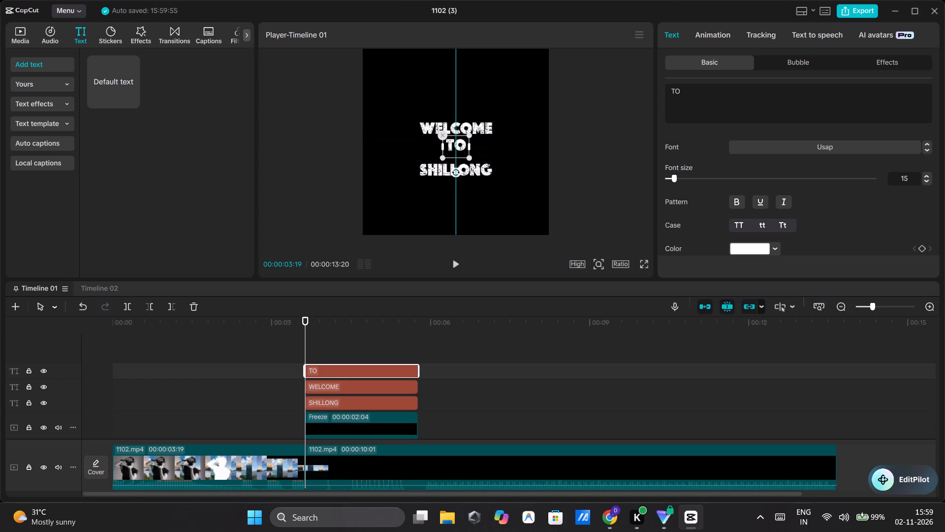
{"action": "left_click_drag", "start_coordinate": [460, 143], "coordinate": [460, 141]}
{"action": "left_click_drag", "start_coordinate": [457, 127], "coordinate": [458, 119]}
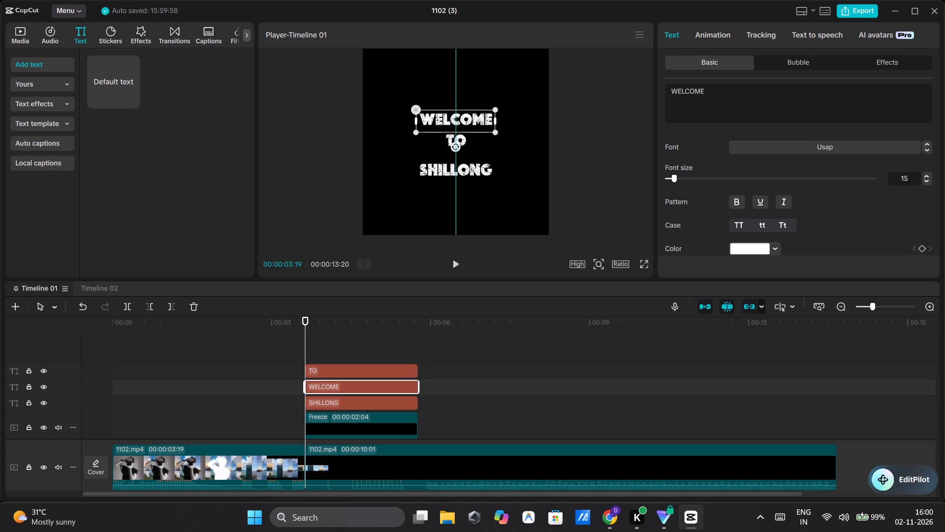
{"action": "left_click_drag", "start_coordinate": [458, 119], "coordinate": [458, 118]}
{"action": "left_click_drag", "start_coordinate": [460, 166], "coordinate": [461, 163]}
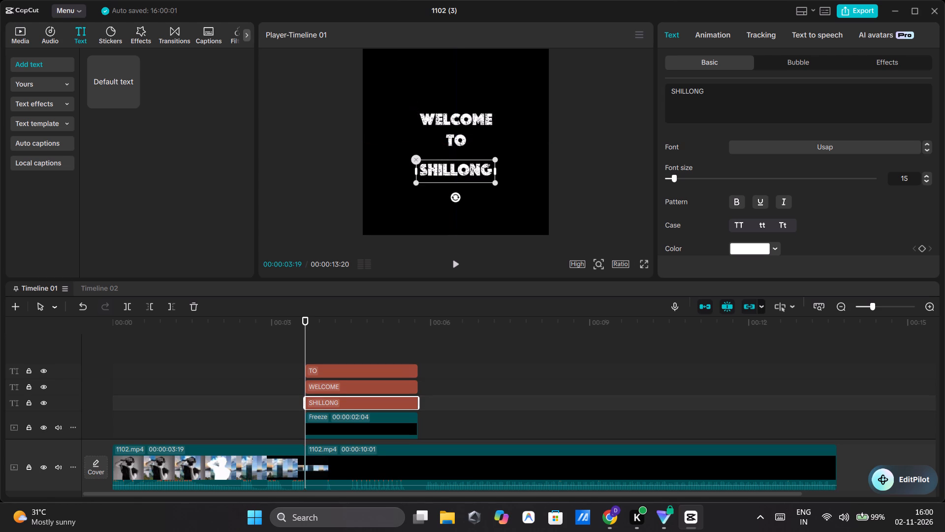
{"action": "left_click_drag", "start_coordinate": [461, 163], "coordinate": [462, 154]}
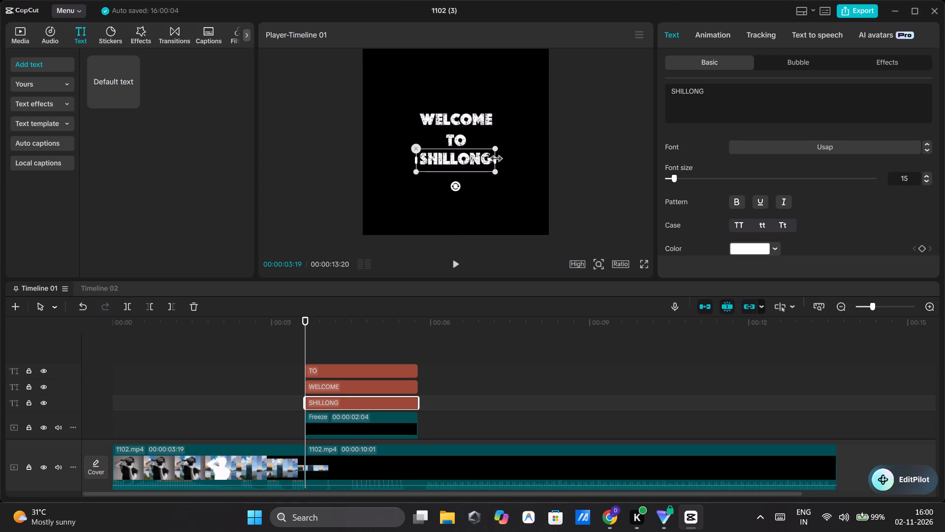
{"action": "left_click", "coordinate": [546, 162]}
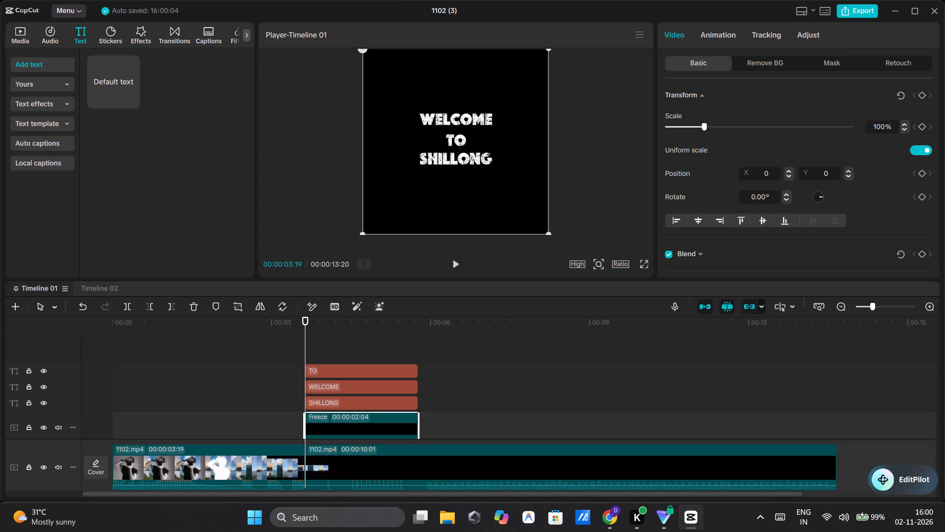
Lower WELCOME slightly toward TO so the three title lines are evenly spaced.
{"action": "left_click", "coordinate": [456, 119]}
{"action": "left_click_drag", "start_coordinate": [456, 119], "coordinate": [455, 121]}
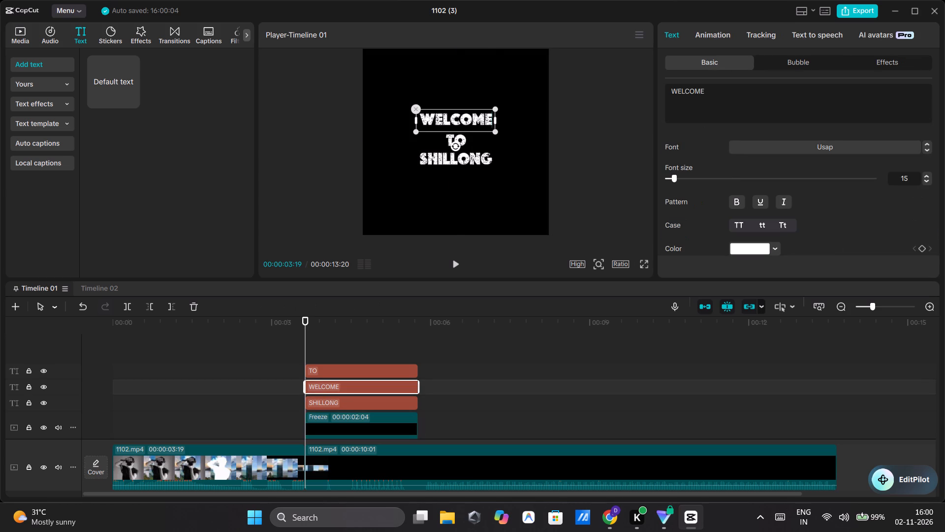
{"action": "left_click_drag", "start_coordinate": [455, 121], "coordinate": [458, 102]}
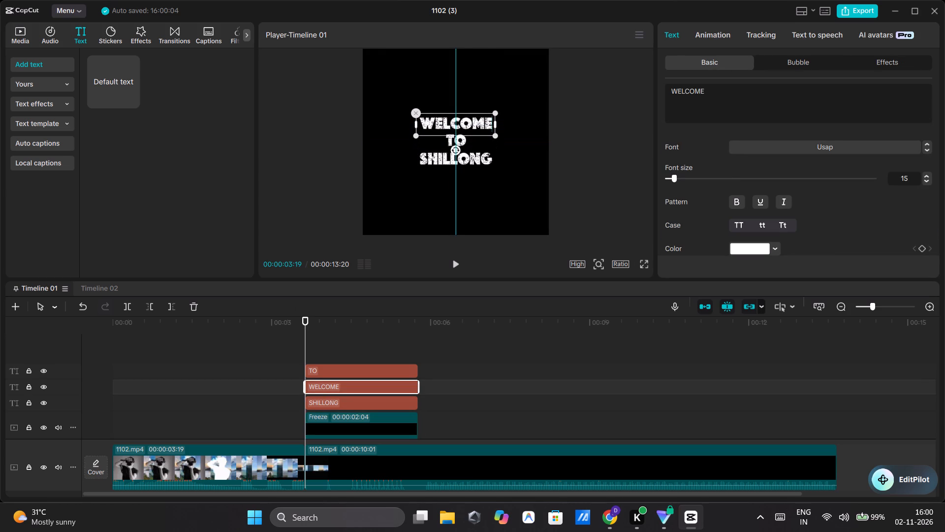
{"action": "left_click_drag", "start_coordinate": [458, 102], "coordinate": [458, 101]}
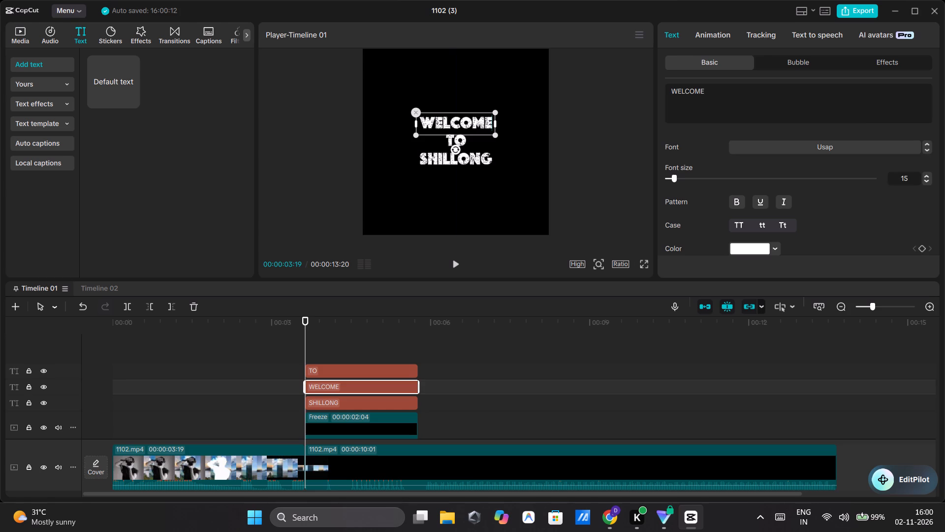
{"action": "left_click", "coordinate": [540, 111]}
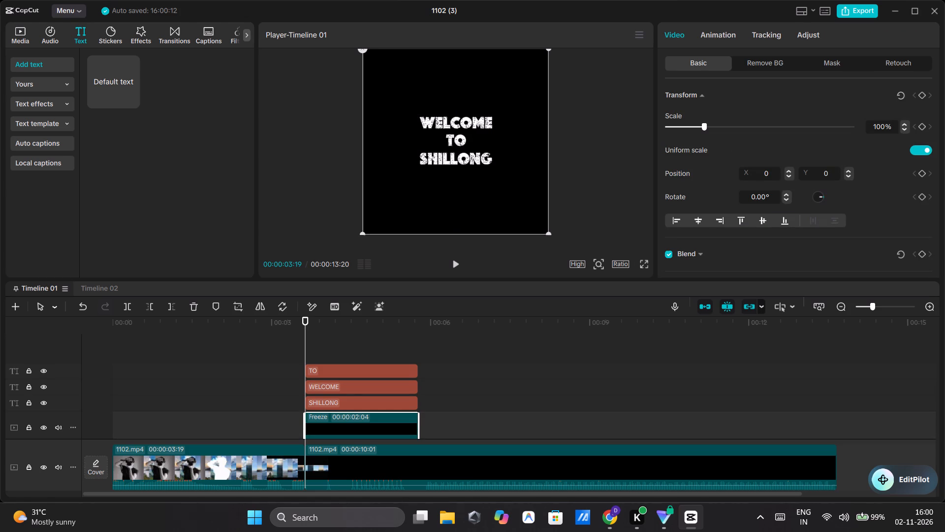
{"action": "left_click", "coordinate": [451, 120]}
With the SHILLONG title selected, search the text effects for random and preview the pink phrase and LETS GO!! styles.
{"action": "left_click", "coordinate": [322, 400]}
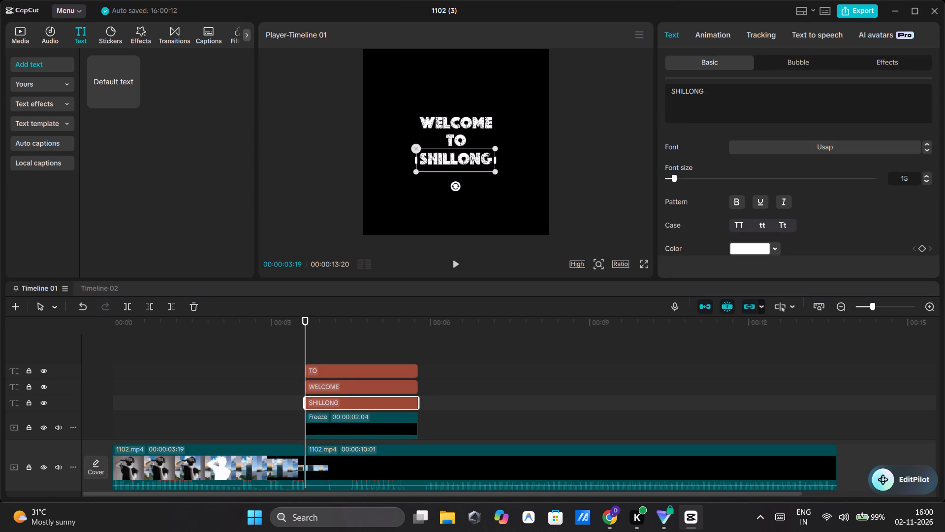
{"action": "left_click", "coordinate": [47, 107]}
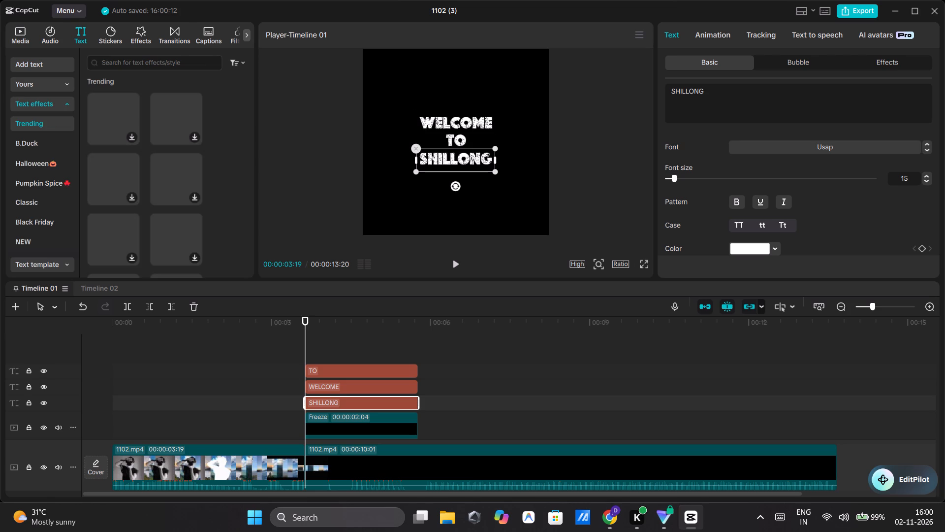
{"action": "left_click", "coordinate": [137, 66]}
{"action": "type", "text": "rando"}
{"action": "key", "text": "space"}
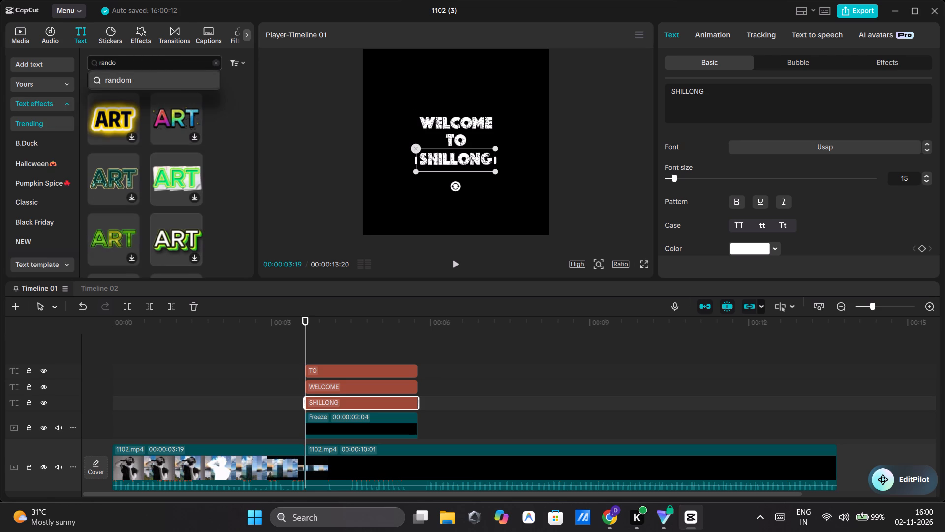
{"action": "left_click", "coordinate": [120, 83]}
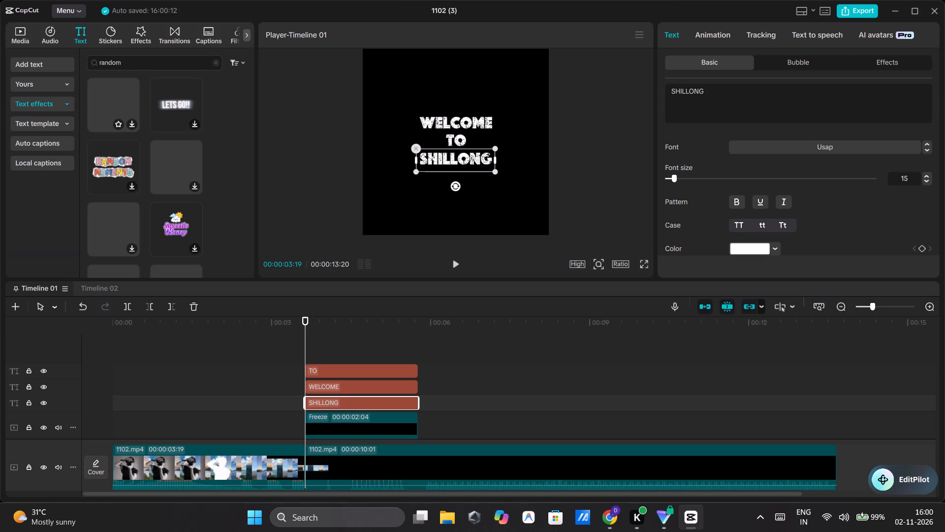
{"action": "left_click", "coordinate": [129, 120]}
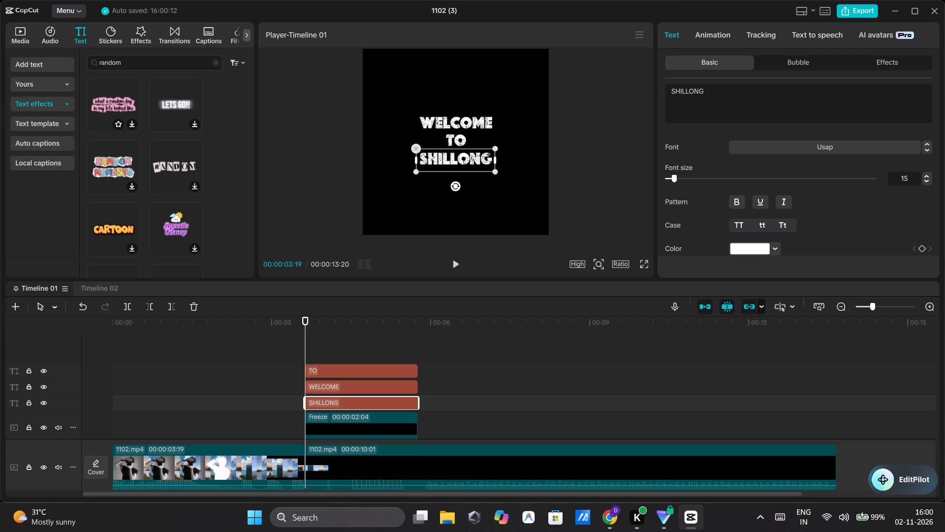
{"action": "left_click", "coordinate": [130, 122]}
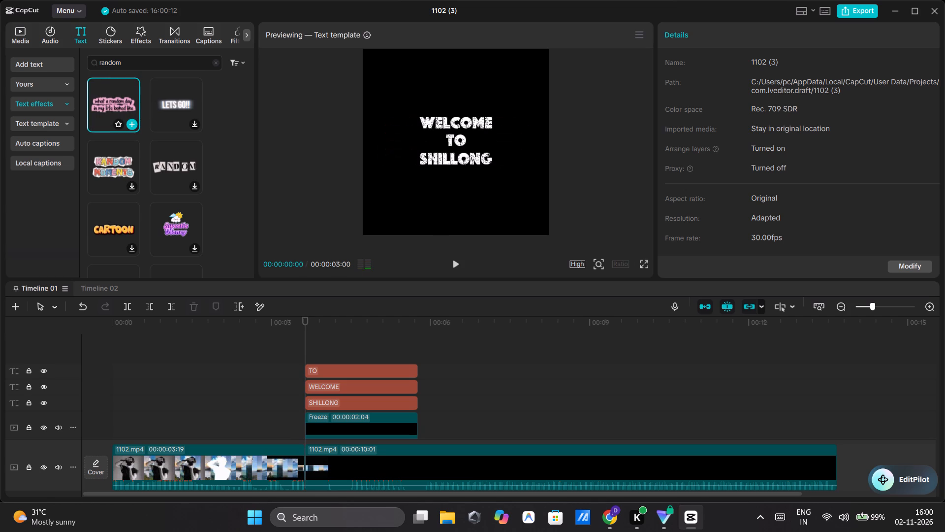
{"action": "left_click", "coordinate": [198, 125]}
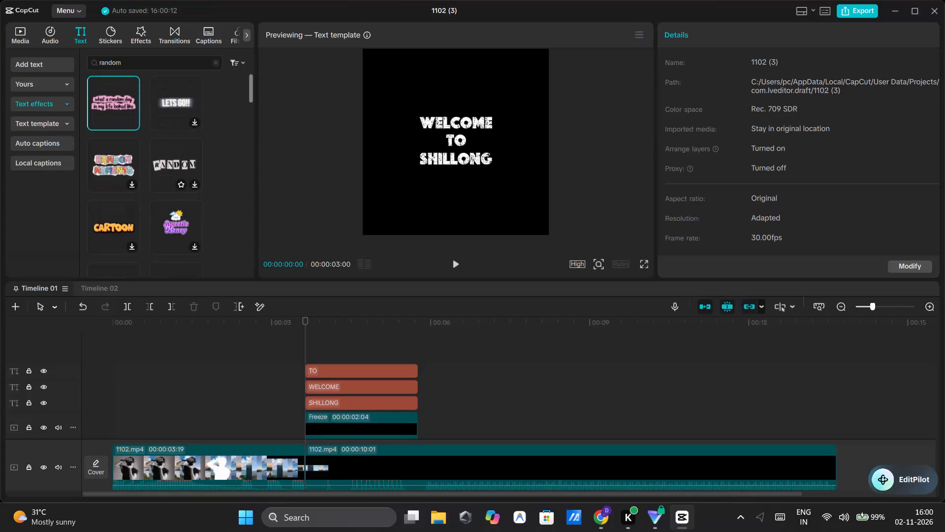
{"action": "left_click", "coordinate": [195, 121]}
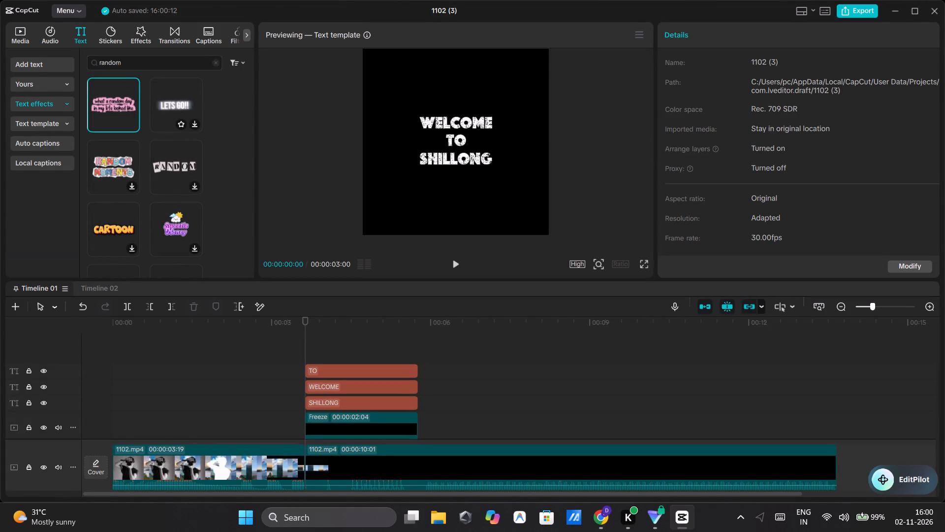
{"action": "left_click", "coordinate": [195, 121]}
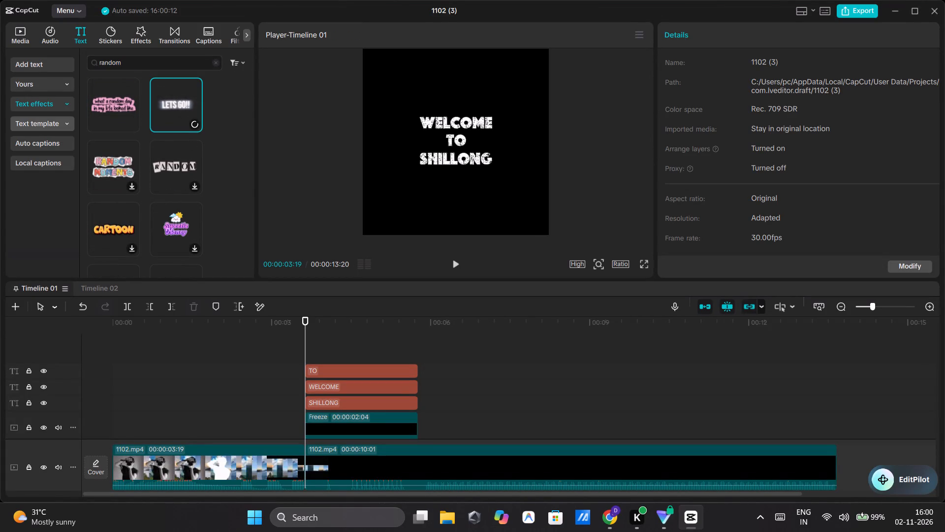
Look through the favourite text effects, the trending text templates and the trending text effects for a title style.
{"action": "left_click", "coordinate": [38, 126]}
{"action": "left_click", "coordinate": [38, 126]}
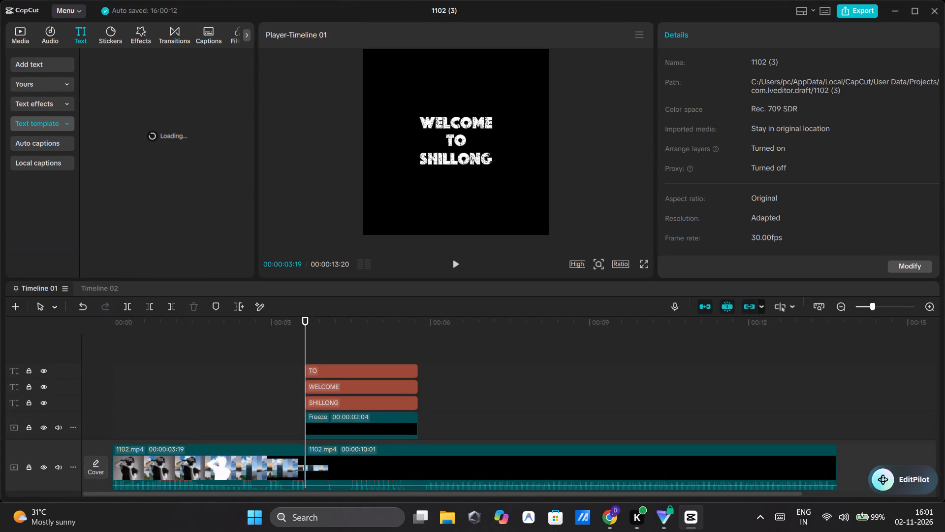
{"action": "left_click", "coordinate": [53, 104]}
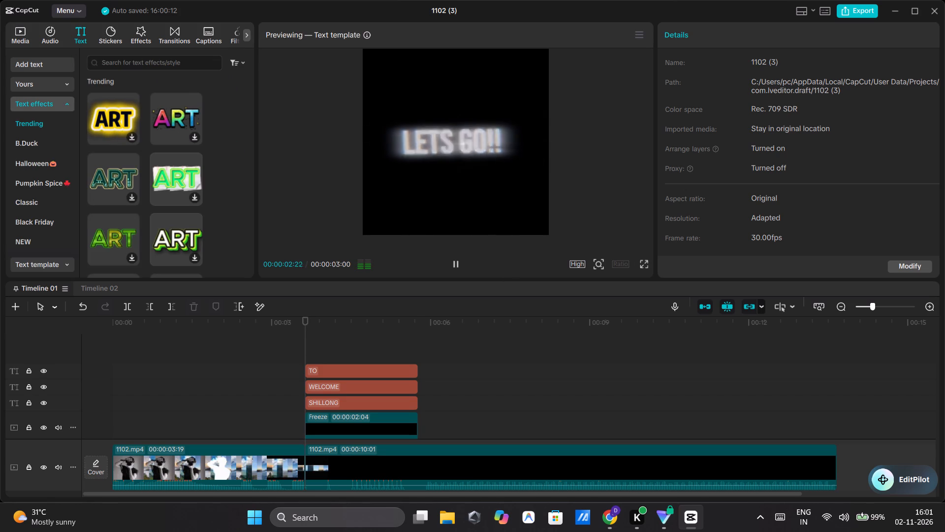
{"action": "left_click", "coordinate": [56, 85]}
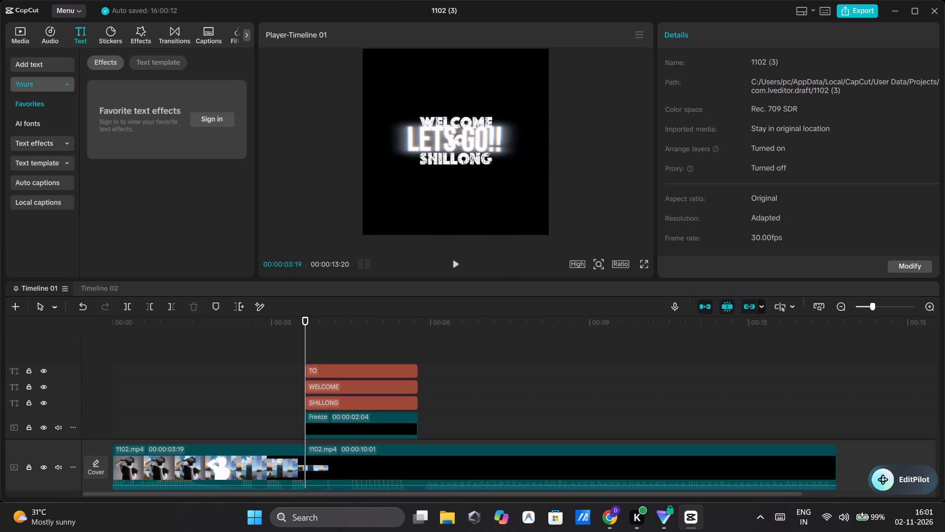
{"action": "left_click", "coordinate": [56, 85]}
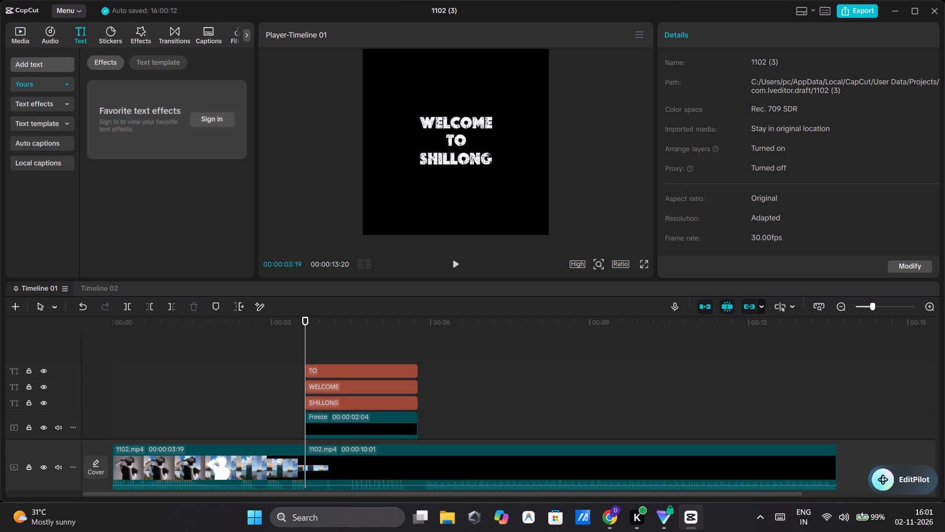
{"action": "left_click", "coordinate": [51, 127]}
{"action": "left_click", "coordinate": [53, 113]}
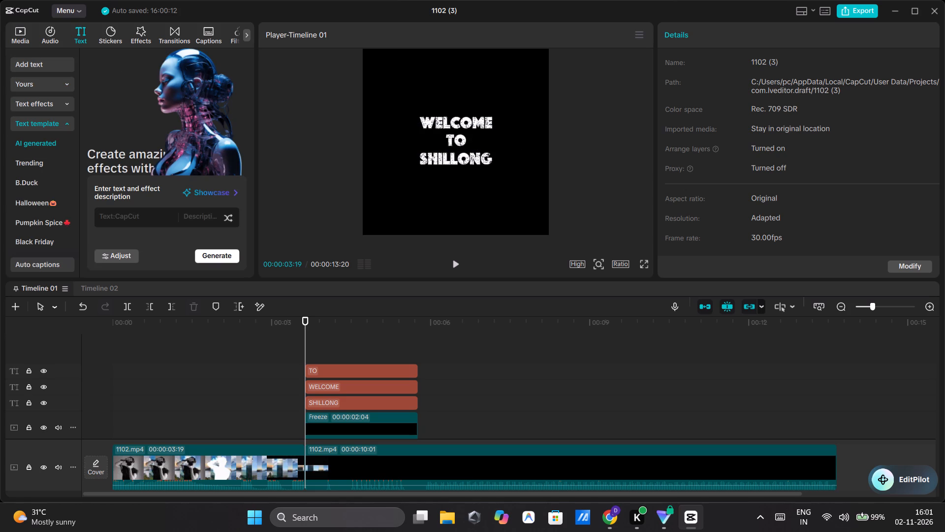
{"action": "left_click", "coordinate": [41, 172]}
{"action": "left_click", "coordinate": [33, 167]}
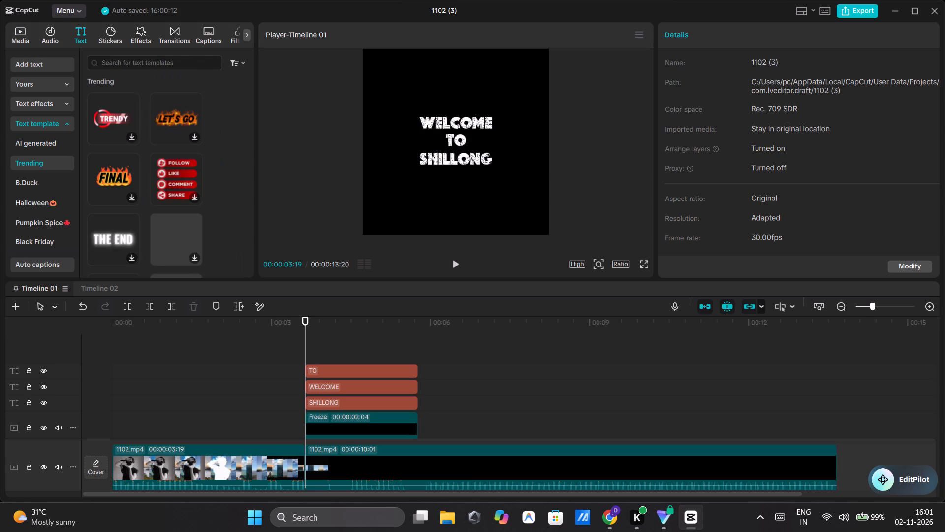
{"action": "left_click", "coordinate": [45, 107]}
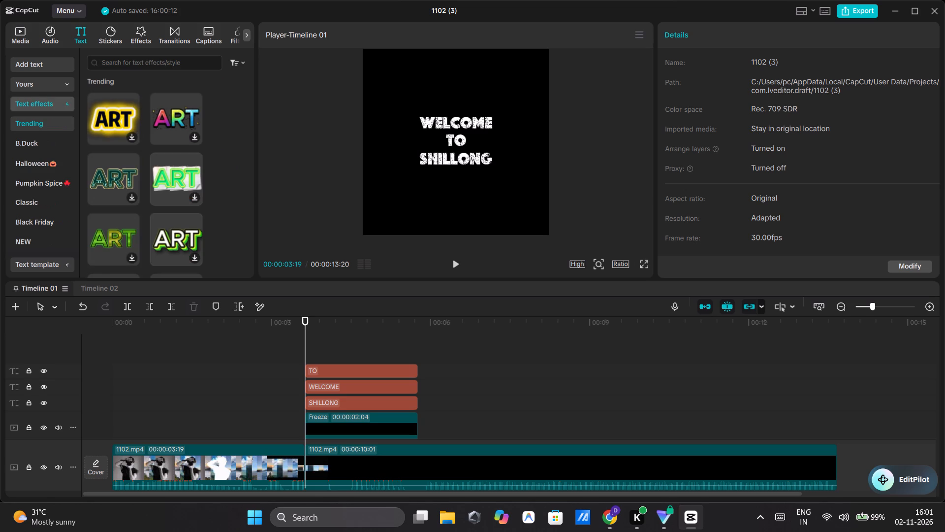
Repeat the random search in the text effects and browse the resulting styles.
{"action": "left_click", "coordinate": [195, 61]}
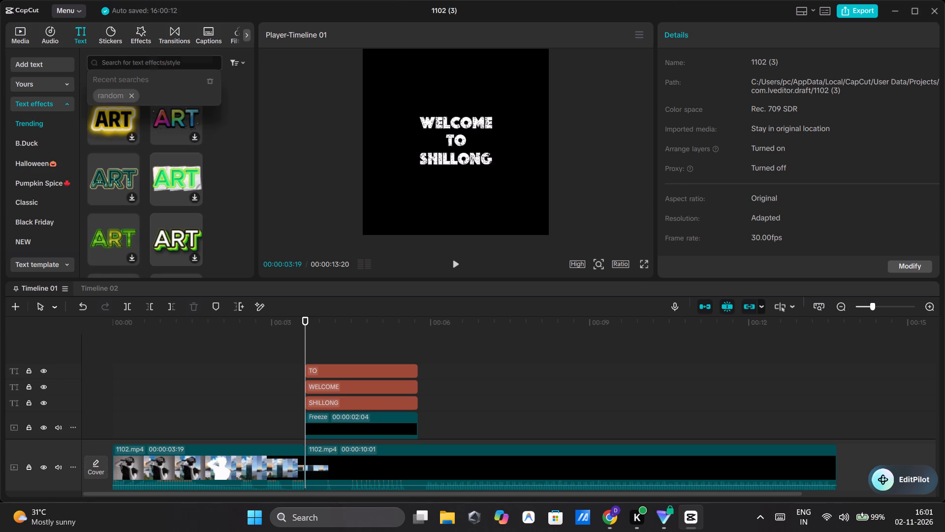
{"action": "left_click", "coordinate": [105, 96]}
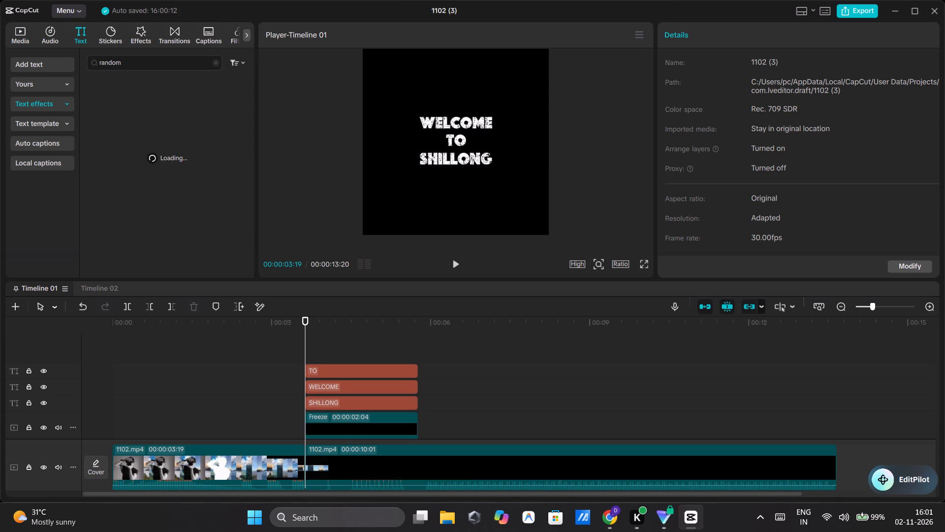
{"action": "scroll", "coordinate": [182, 193], "scroll_direction": "down", "scroll_amount": 1}
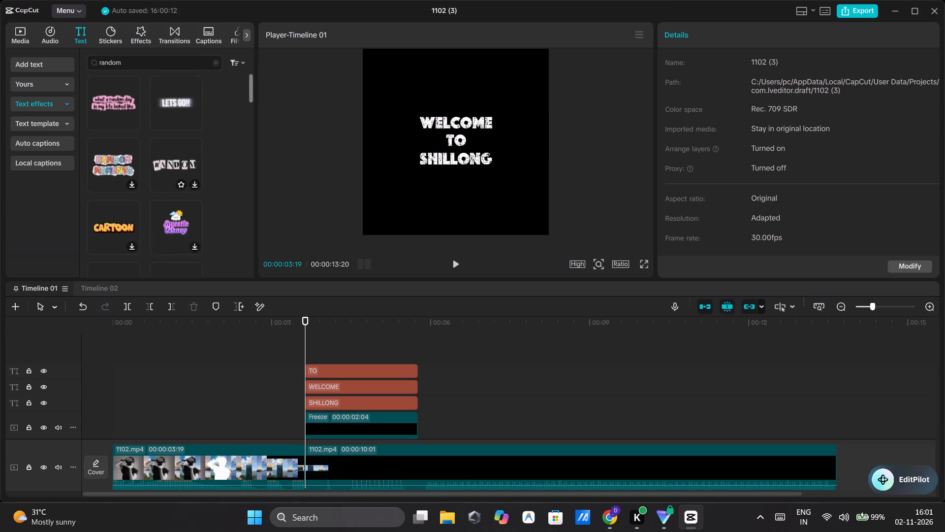
{"action": "scroll", "coordinate": [182, 193], "scroll_direction": "down", "scroll_amount": 1}
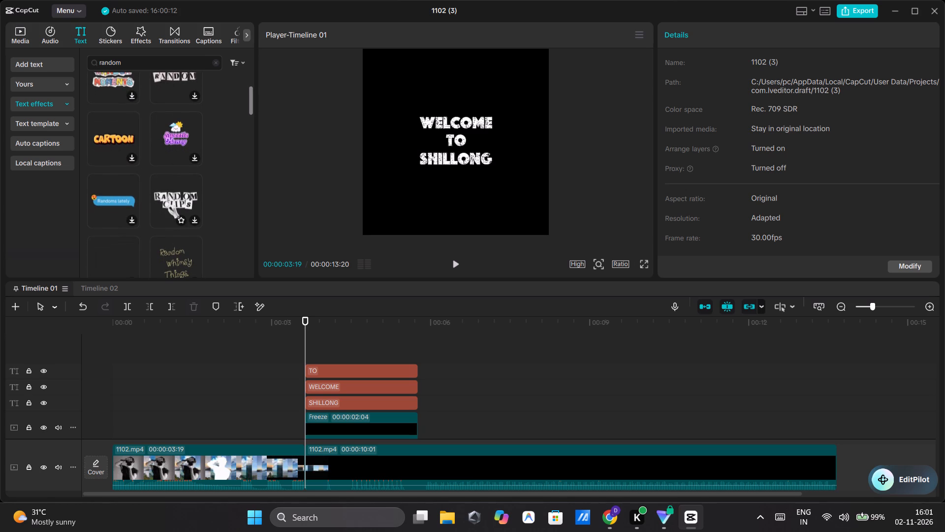
{"action": "scroll", "coordinate": [235, 186], "scroll_direction": "down", "scroll_amount": 1}
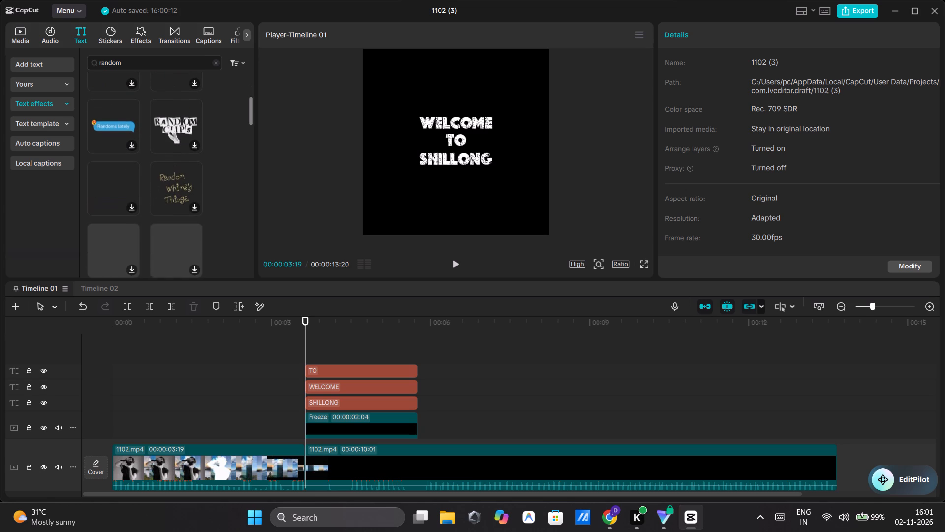
{"action": "scroll", "coordinate": [235, 186], "scroll_direction": "down", "scroll_amount": 2}
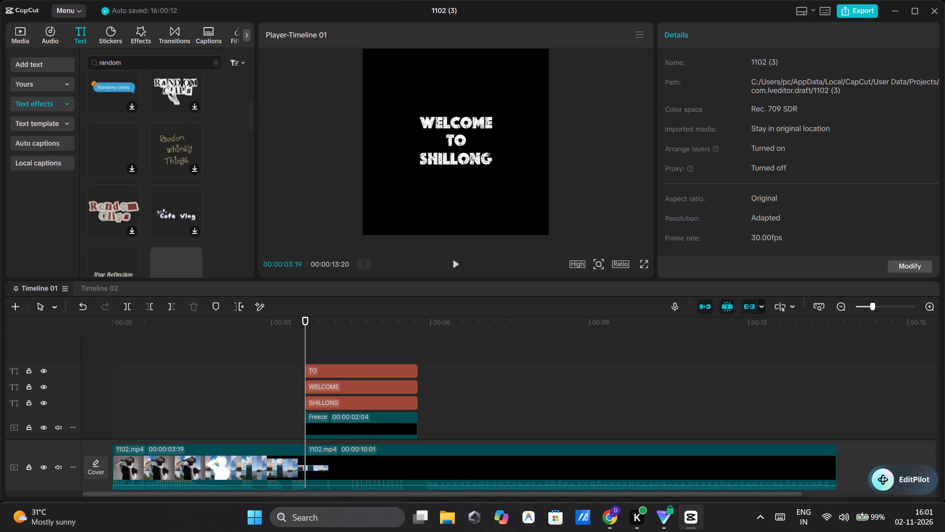
{"action": "scroll", "coordinate": [235, 186], "scroll_direction": "up", "scroll_amount": 4}
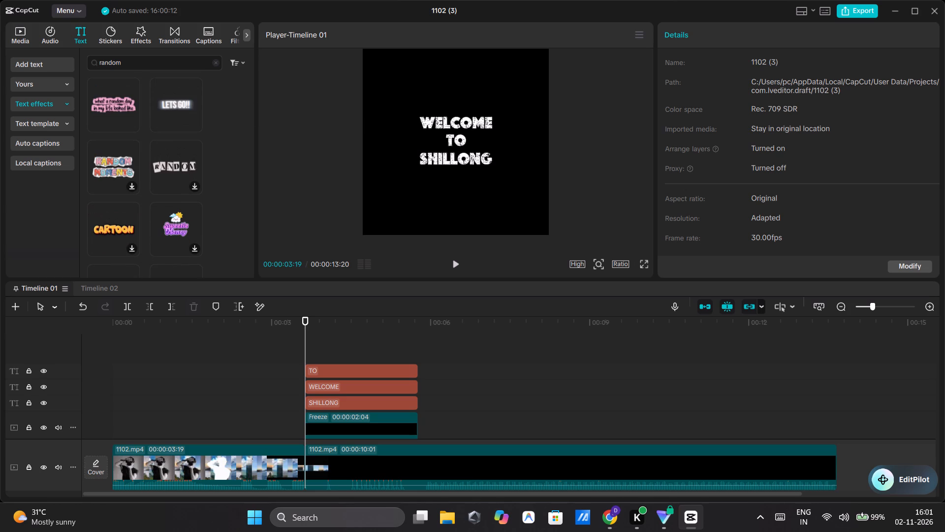
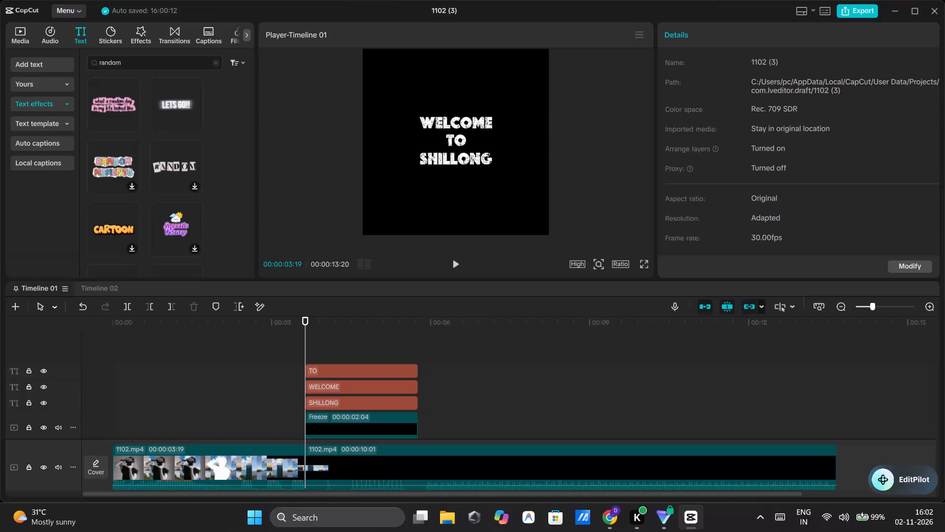
For the SHILLONG title on the timeline, search the In text animations for random.
{"action": "left_click", "coordinate": [373, 402]}
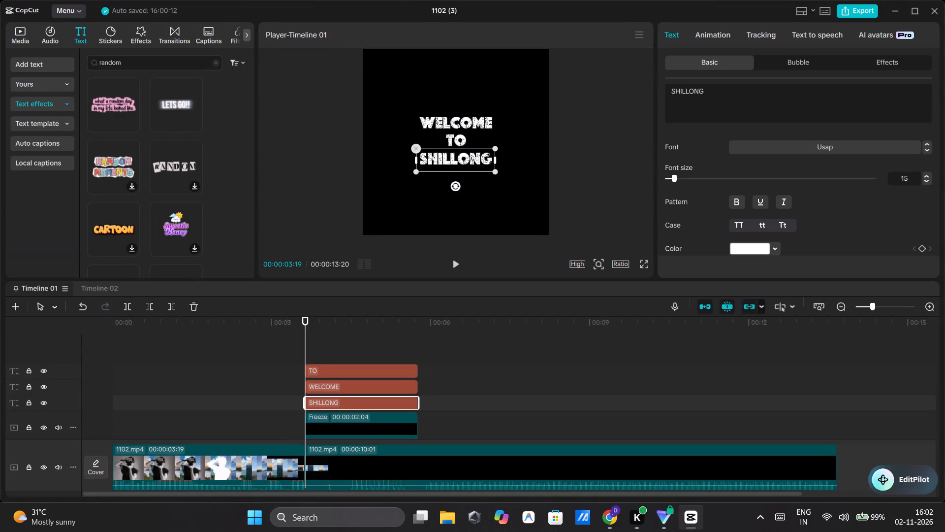
{"action": "left_click", "coordinate": [688, 48]}
{"action": "left_click", "coordinate": [703, 37]}
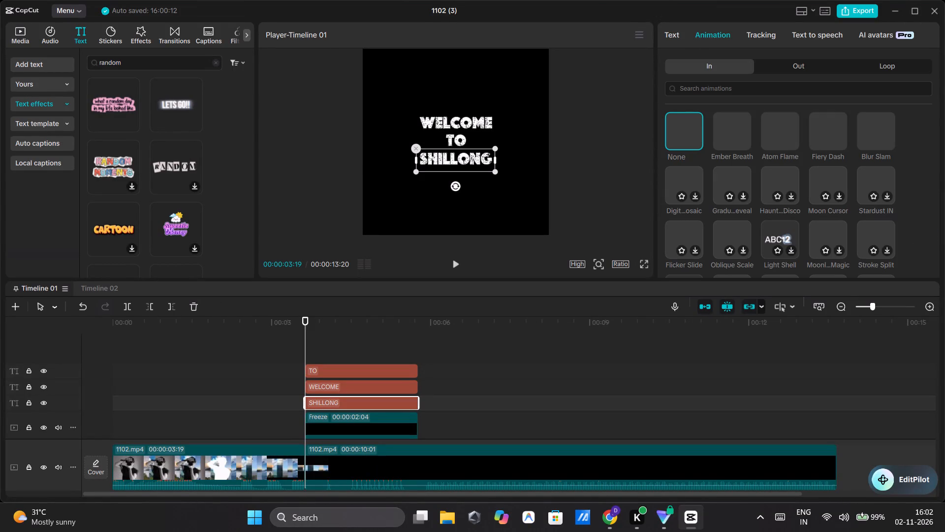
{"action": "left_click", "coordinate": [714, 87]}
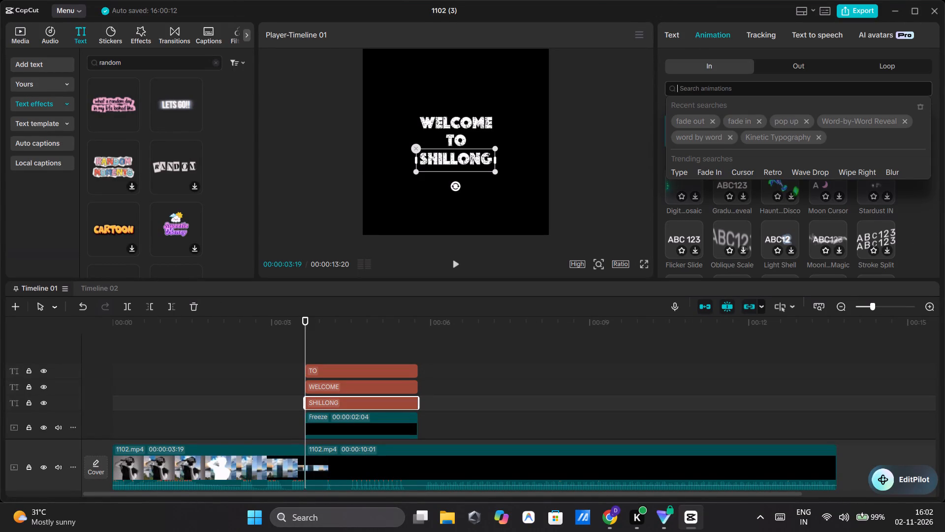
{"action": "type", "text": "raandom"}
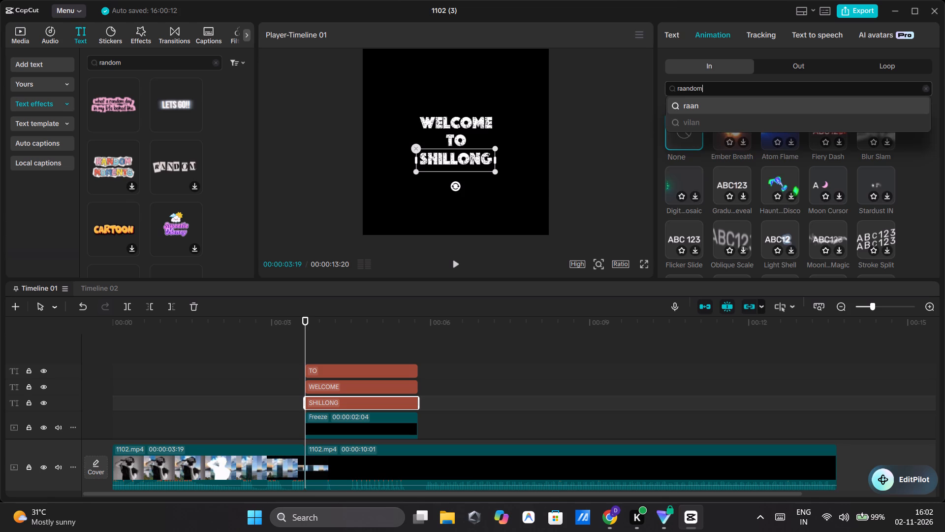
{"action": "key", "text": "Return"}
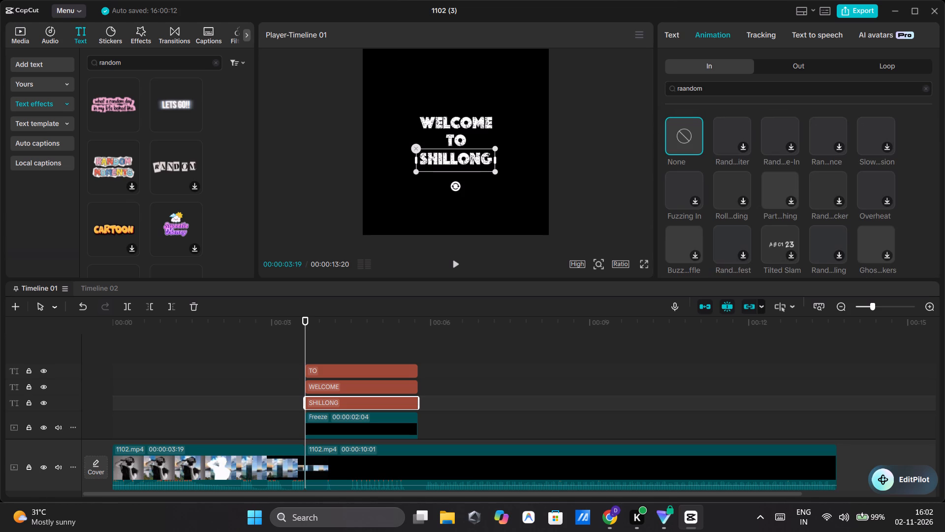
{"action": "left_click", "coordinate": [684, 90]}
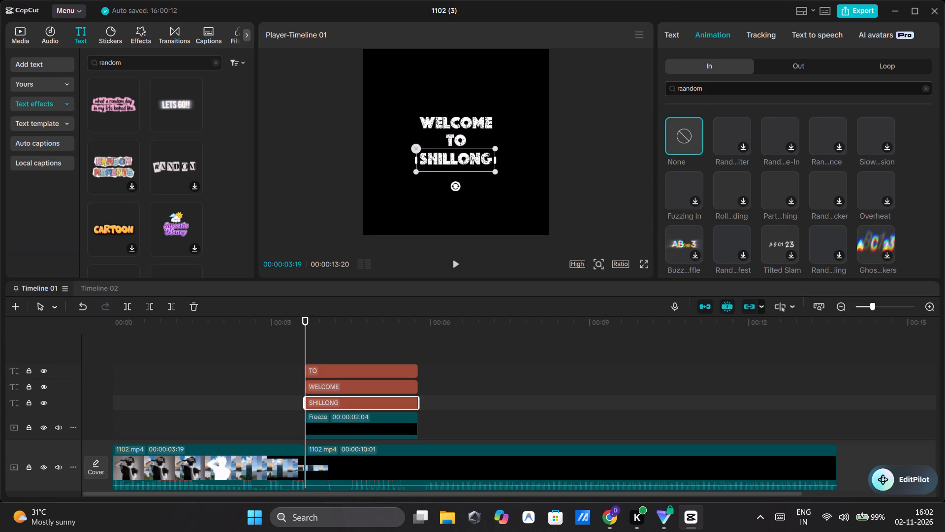
{"action": "key", "text": "BackSpace"}
{"action": "key", "text": "Return"}
Apply the Rand…iter In animation, the first of the random search results, to the SHILLONG title.
{"action": "left_click", "coordinate": [741, 146]}
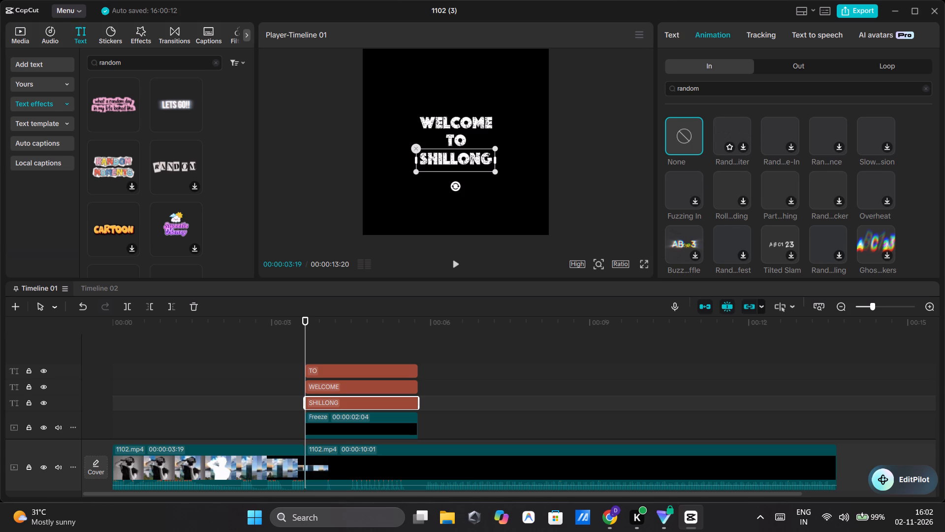
{"action": "left_click", "coordinate": [741, 146]}
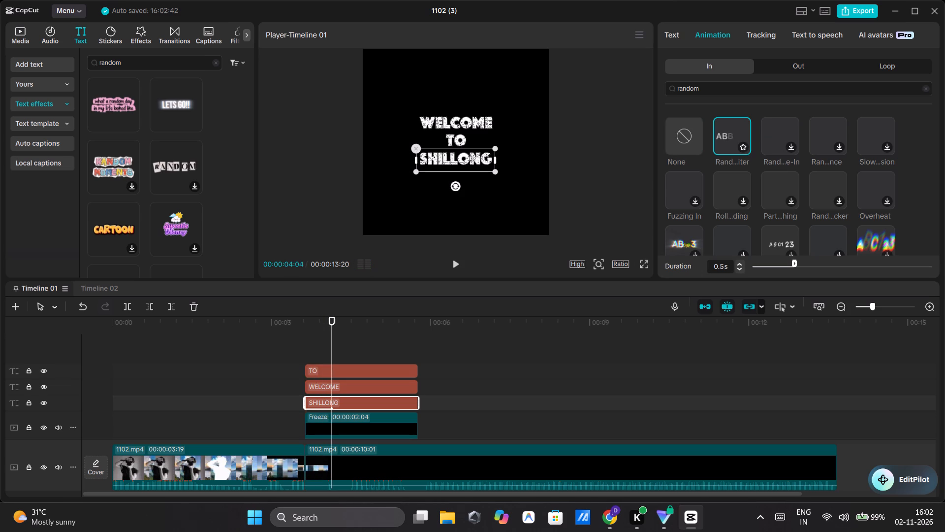
{"action": "left_click", "coordinate": [742, 133]}
{"action": "scroll", "coordinate": [465, 395], "scroll_direction": "up", "scroll_amount": 2}
{"action": "left_click", "coordinate": [736, 132]}
Apply the same Rand…iter In animation to the WELCOME title on the timeline.
{"action": "left_click", "coordinate": [387, 383]}
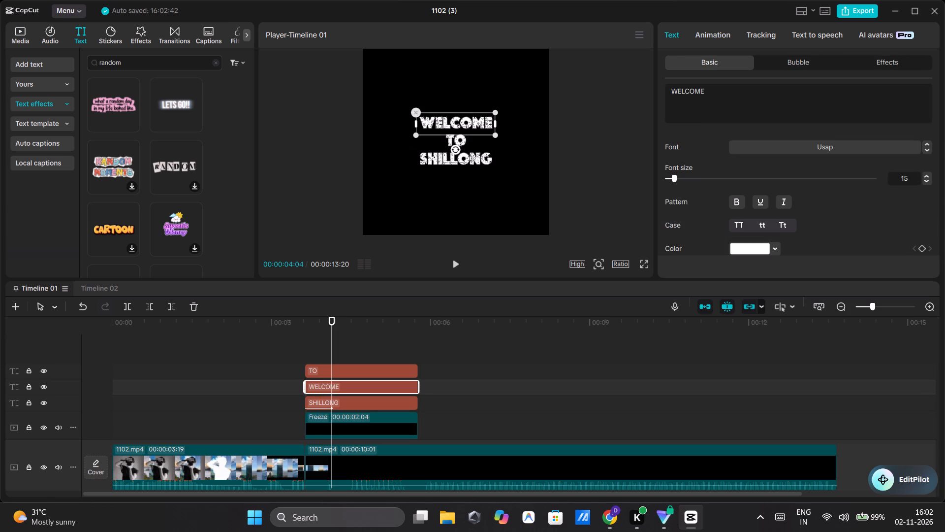
{"action": "left_click", "coordinate": [702, 45]}
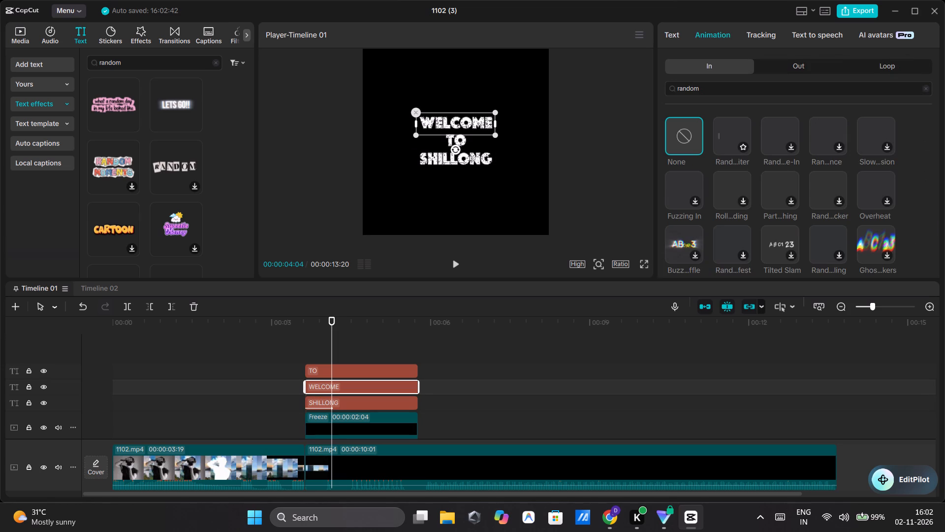
{"action": "left_click", "coordinate": [742, 148]}
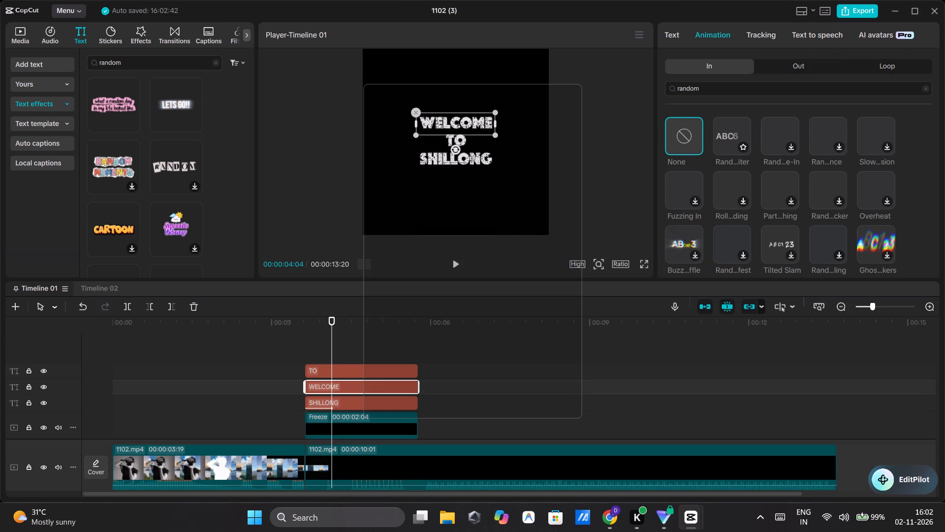
{"action": "left_click", "coordinate": [732, 130]}
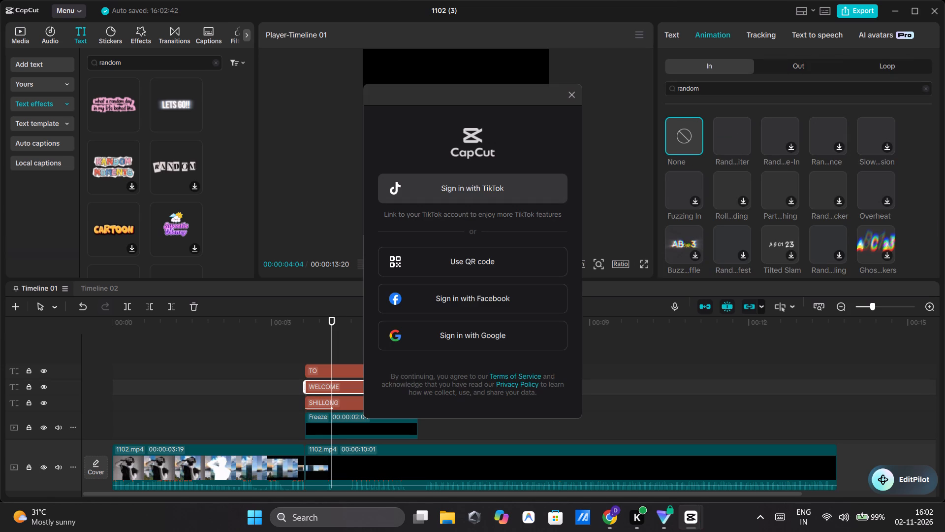
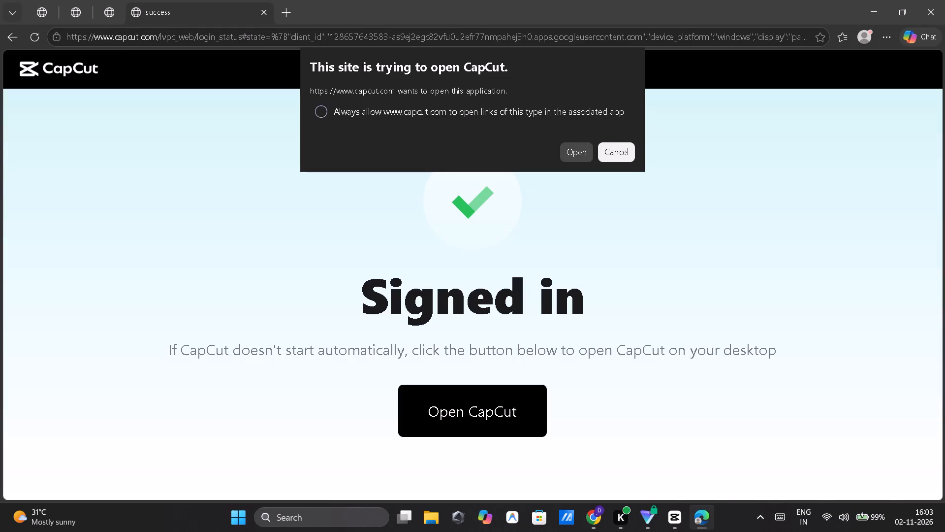
Allow the signed-in web page to open the CapCut desktop app, and close the sign-in window there.
{"action": "left_click", "coordinate": [587, 157]}
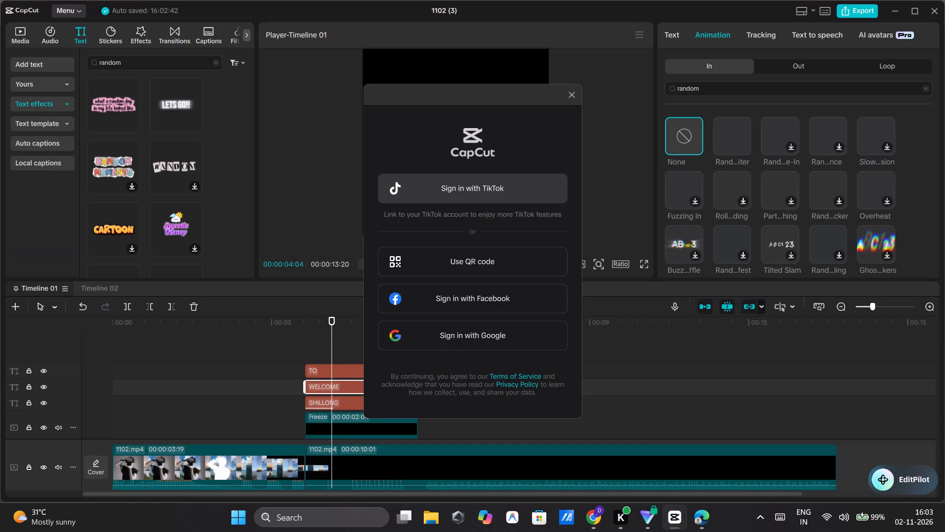
{"action": "left_click", "coordinate": [577, 85]}
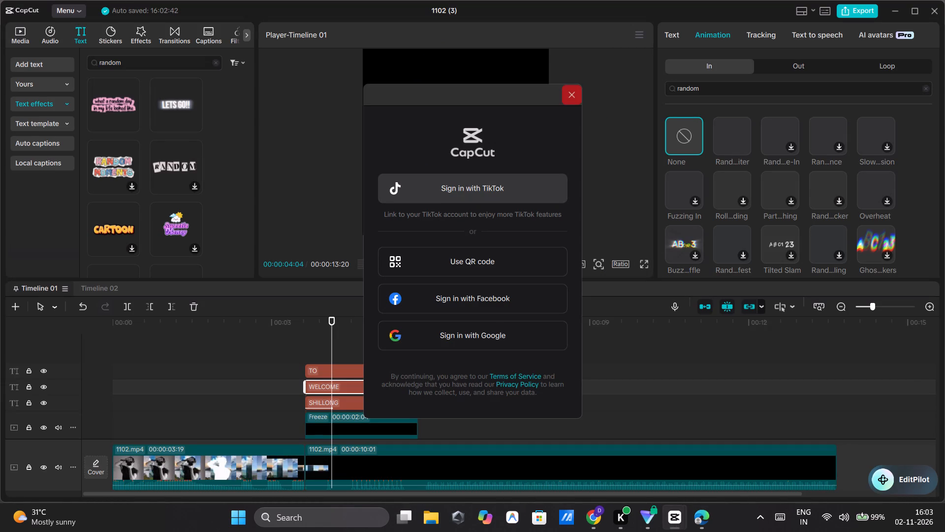
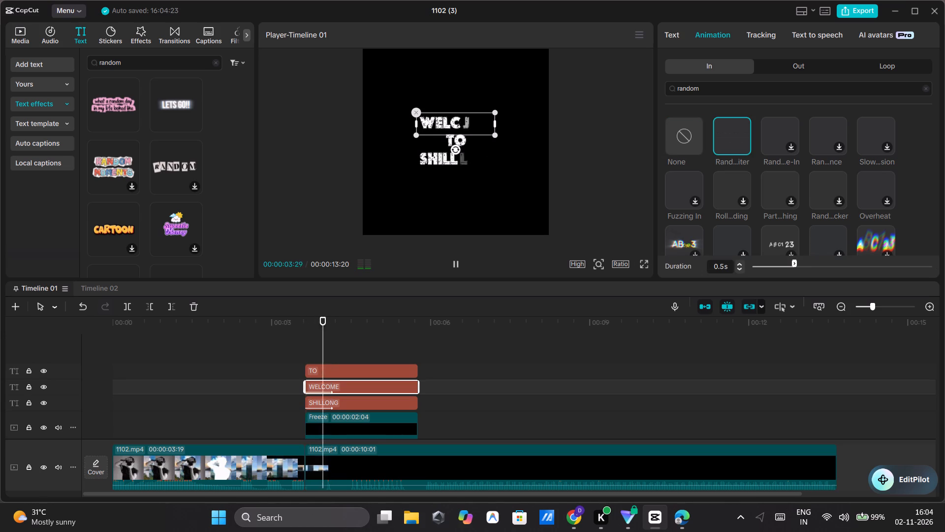
Apply the Rand...iter entrance animation to the TO text.
{"action": "left_click", "coordinate": [384, 364]}
{"action": "left_click", "coordinate": [377, 364]}
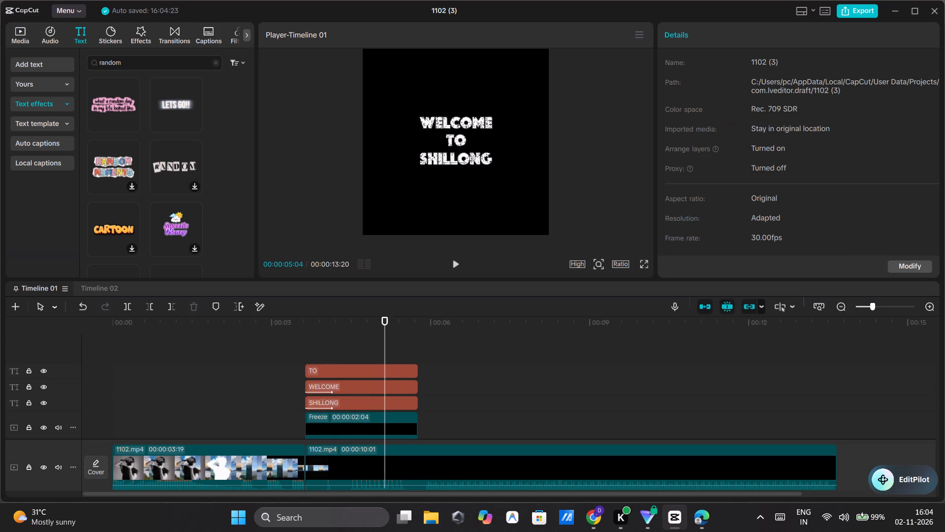
{"action": "left_click", "coordinate": [355, 367]}
{"action": "left_click", "coordinate": [355, 367]}
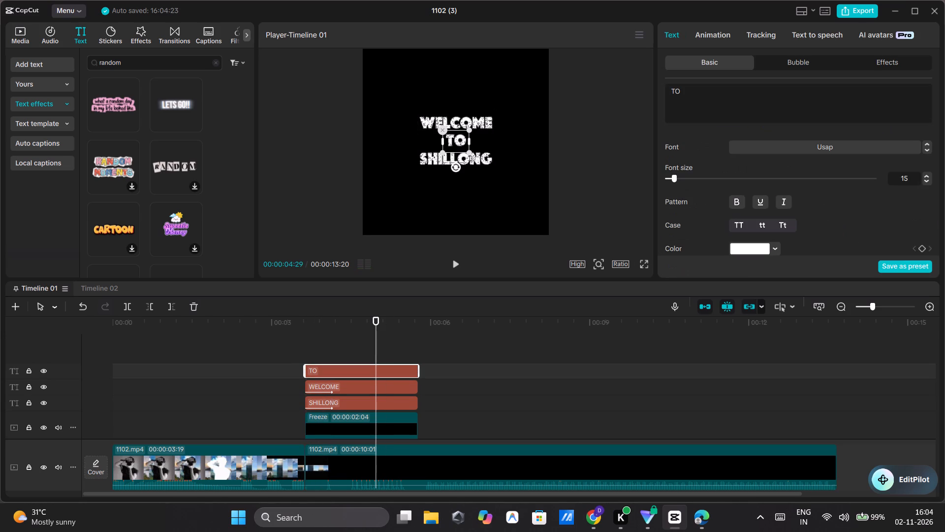
{"action": "left_click", "coordinate": [725, 35]}
{"action": "left_click", "coordinate": [717, 129]}
{"action": "left_click", "coordinate": [717, 129]}
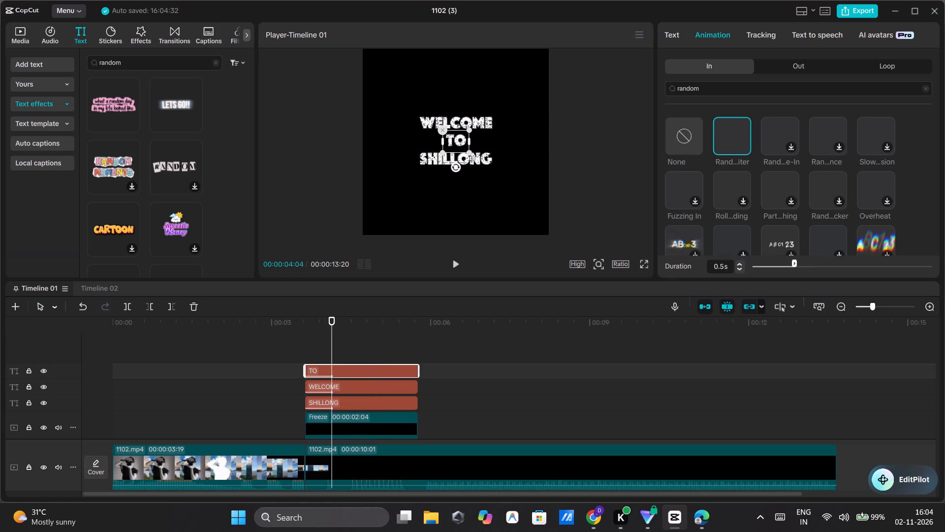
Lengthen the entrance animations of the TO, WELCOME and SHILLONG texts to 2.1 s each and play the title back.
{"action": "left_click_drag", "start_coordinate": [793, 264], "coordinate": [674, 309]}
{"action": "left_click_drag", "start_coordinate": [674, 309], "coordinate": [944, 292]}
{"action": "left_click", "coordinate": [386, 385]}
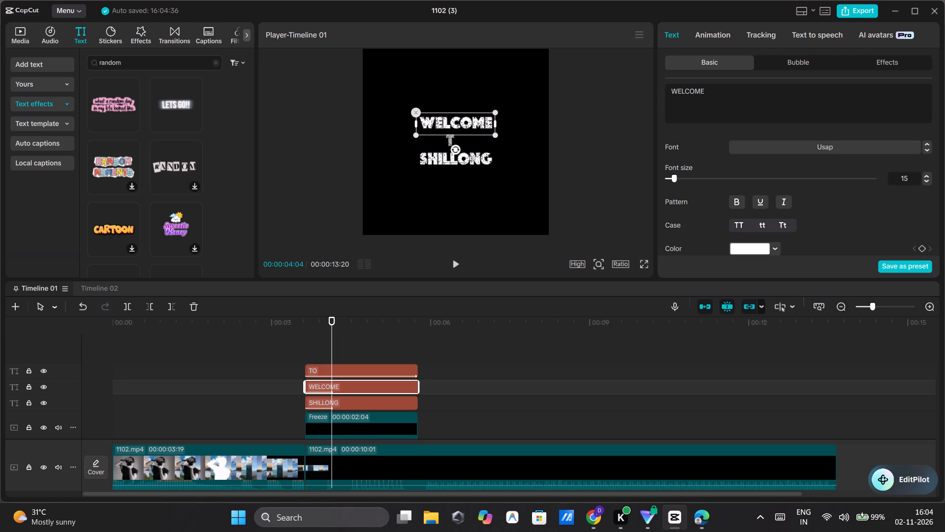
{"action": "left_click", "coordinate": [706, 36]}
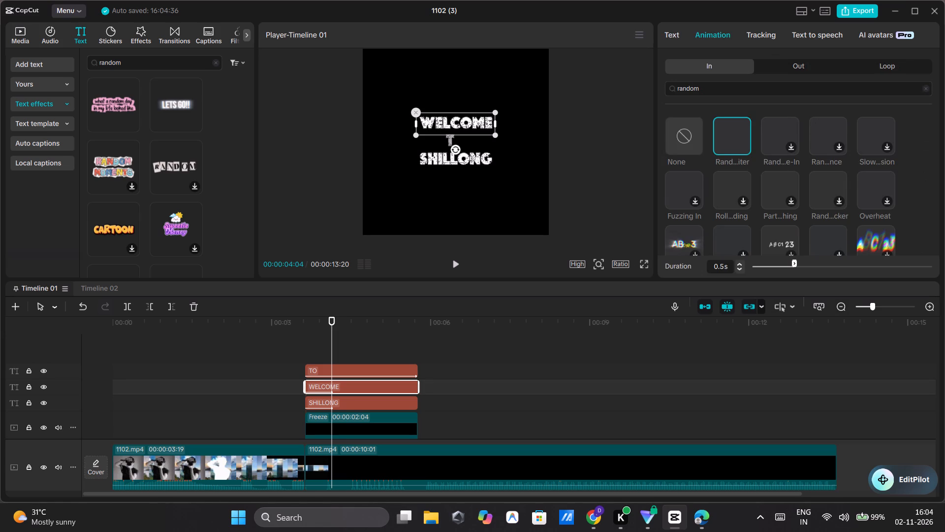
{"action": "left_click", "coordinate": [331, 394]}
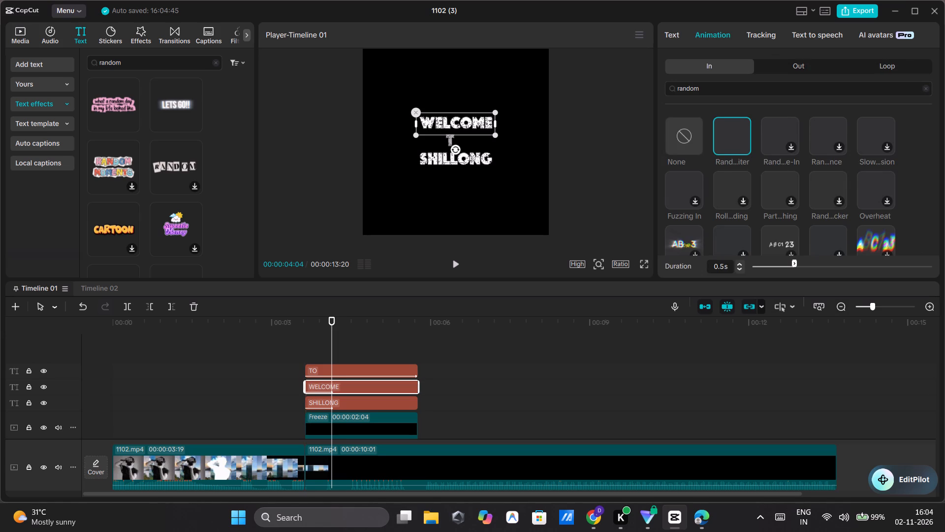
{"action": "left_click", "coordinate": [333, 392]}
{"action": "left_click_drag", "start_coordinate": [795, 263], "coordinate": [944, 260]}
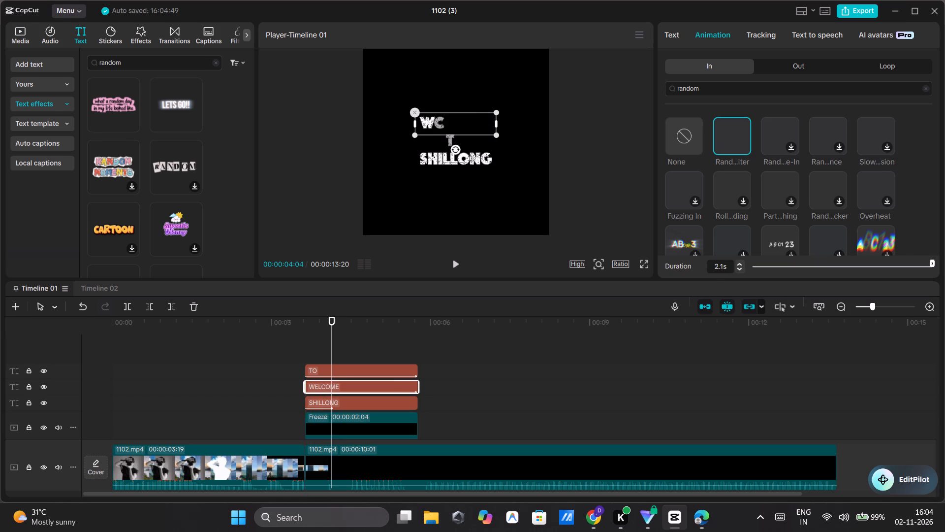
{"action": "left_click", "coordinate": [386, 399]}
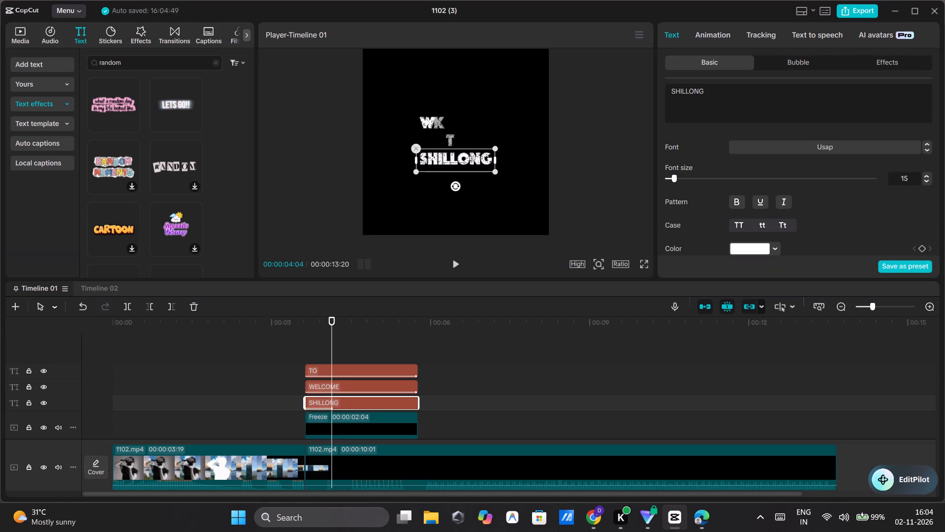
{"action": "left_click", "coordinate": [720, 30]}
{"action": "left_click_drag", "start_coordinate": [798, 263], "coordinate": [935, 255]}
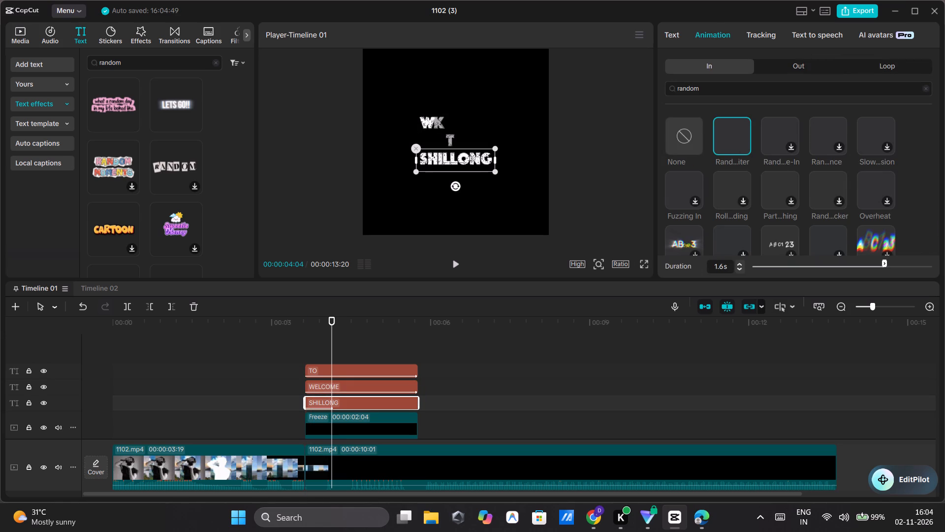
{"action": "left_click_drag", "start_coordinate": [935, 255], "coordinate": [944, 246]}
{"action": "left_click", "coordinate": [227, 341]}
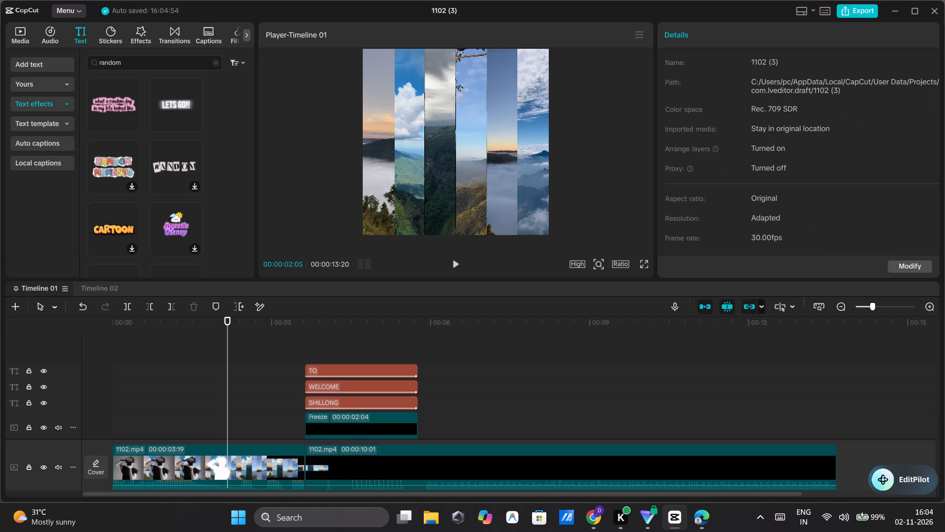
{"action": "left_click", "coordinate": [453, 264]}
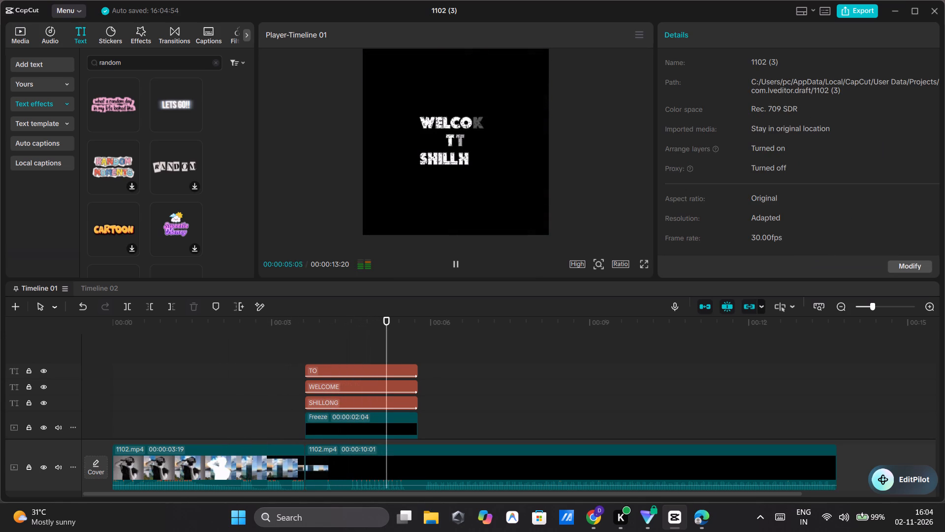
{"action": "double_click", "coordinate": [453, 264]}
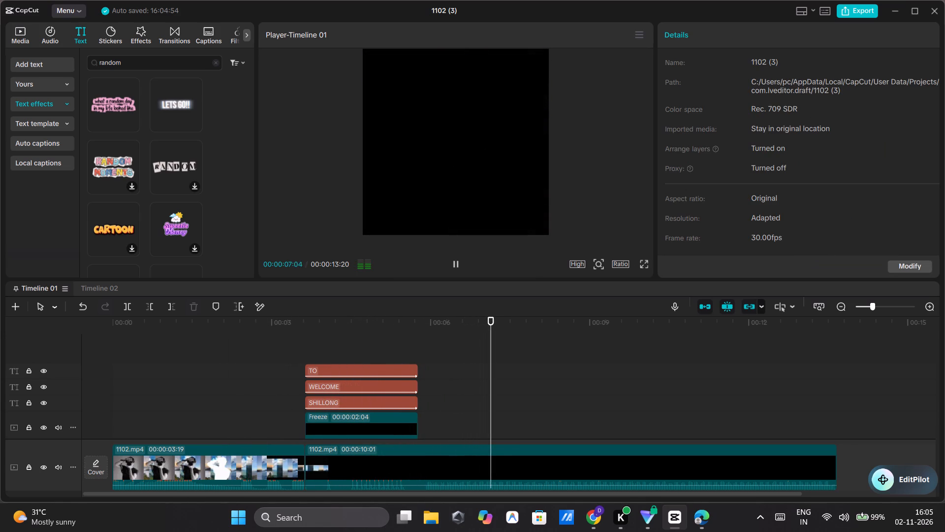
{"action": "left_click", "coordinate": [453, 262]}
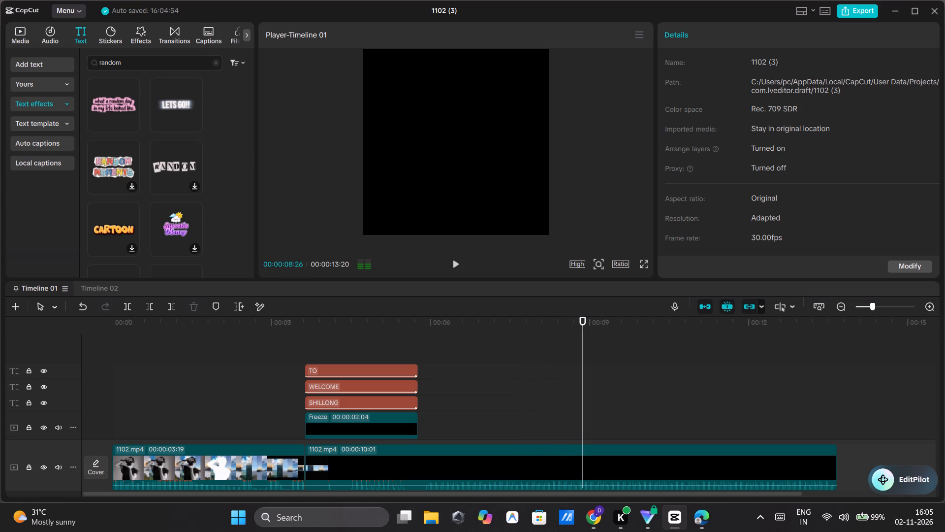
Set the entrance animation duration of the TO, WELCOME and SHILLONG texts to 1.5 s each and play the title back.
{"action": "left_click", "coordinate": [374, 366]}
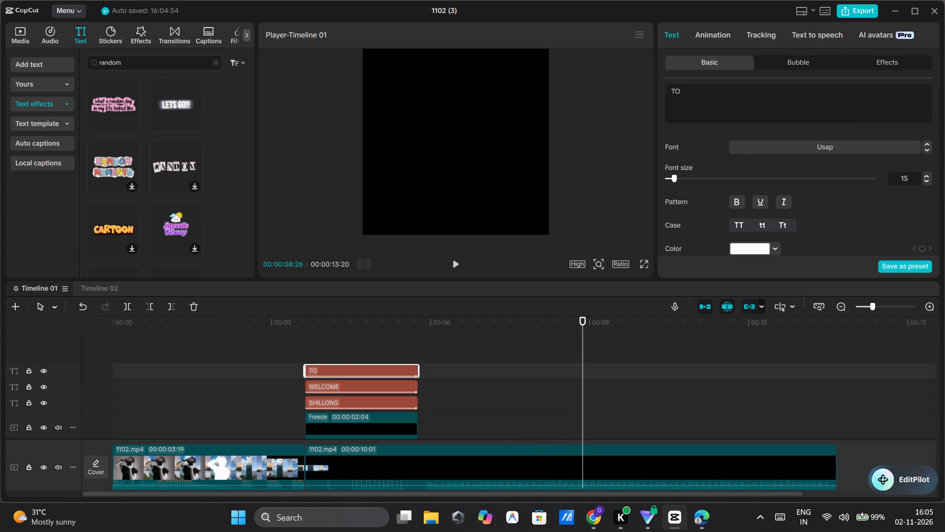
{"action": "left_click", "coordinate": [723, 27]}
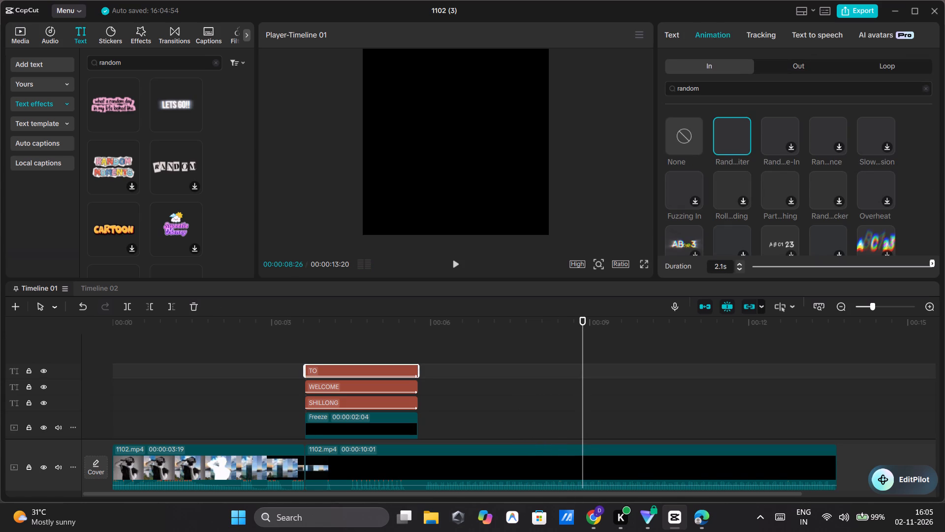
{"action": "left_click", "coordinate": [882, 266]}
{"action": "left_click_drag", "start_coordinate": [882, 266], "coordinate": [875, 267]}
{"action": "left_click", "coordinate": [399, 384]}
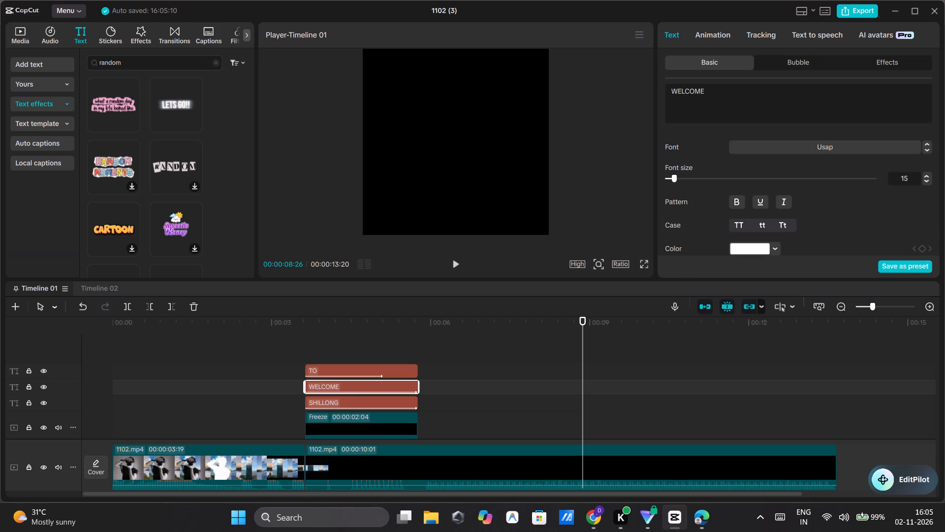
{"action": "left_click", "coordinate": [712, 31]}
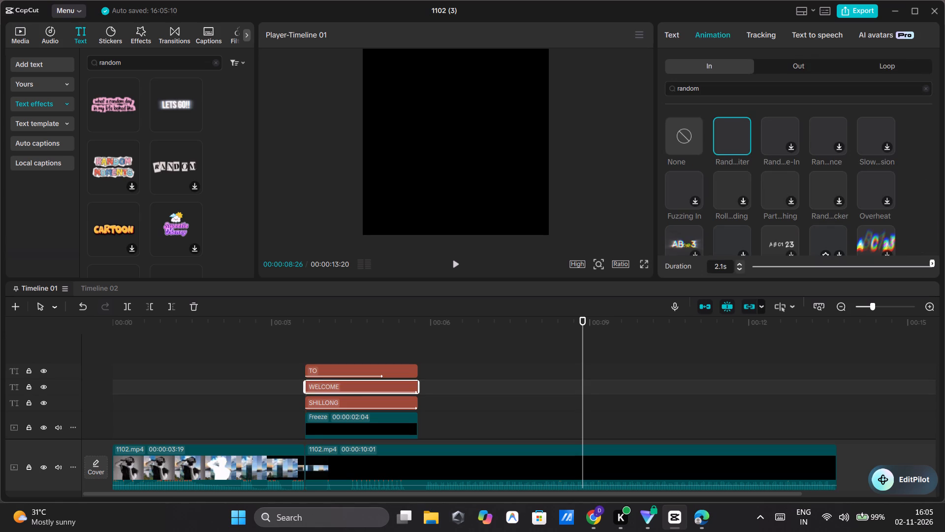
{"action": "left_click", "coordinate": [852, 265]}
{"action": "left_click_drag", "start_coordinate": [852, 265], "coordinate": [872, 268]}
{"action": "left_click_drag", "start_coordinate": [872, 268], "coordinate": [873, 268]}
{"action": "left_click_drag", "start_coordinate": [873, 268], "coordinate": [875, 269]}
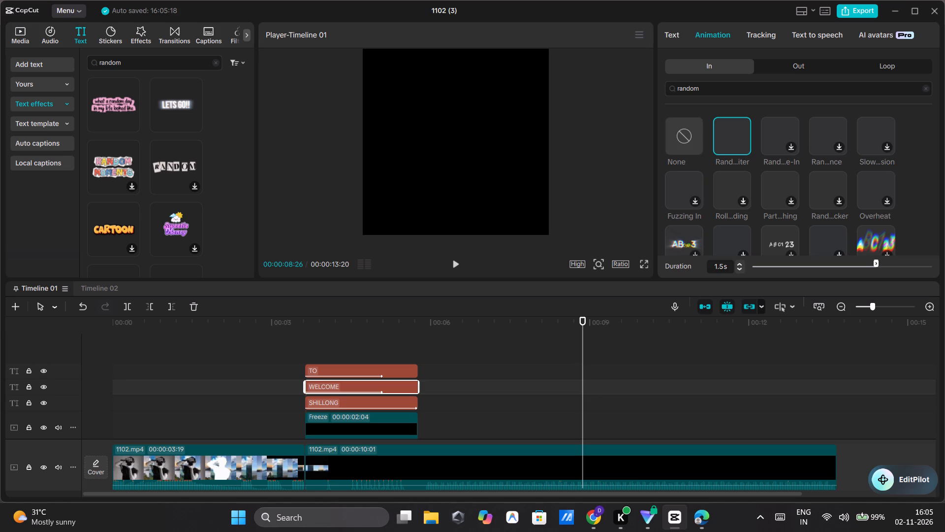
{"action": "left_click", "coordinate": [382, 401]}
{"action": "left_click", "coordinate": [719, 32]}
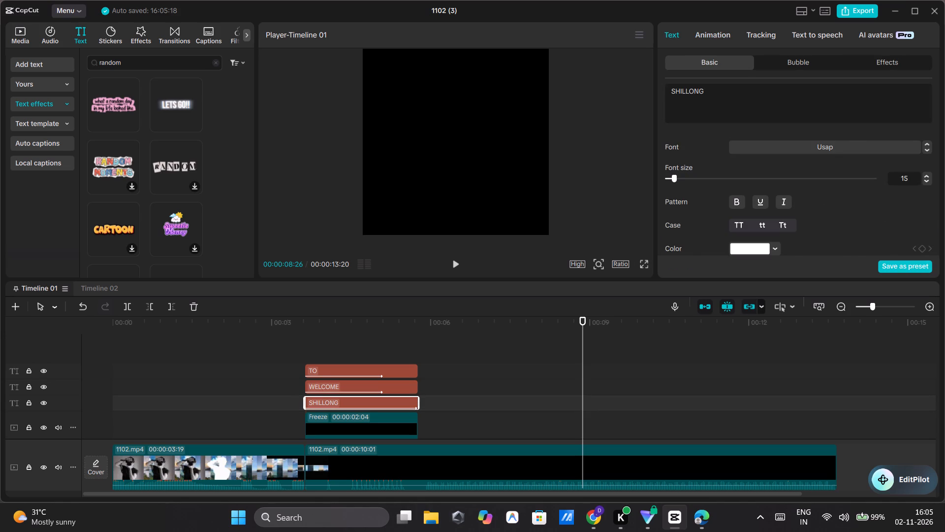
{"action": "left_click", "coordinate": [876, 265]}
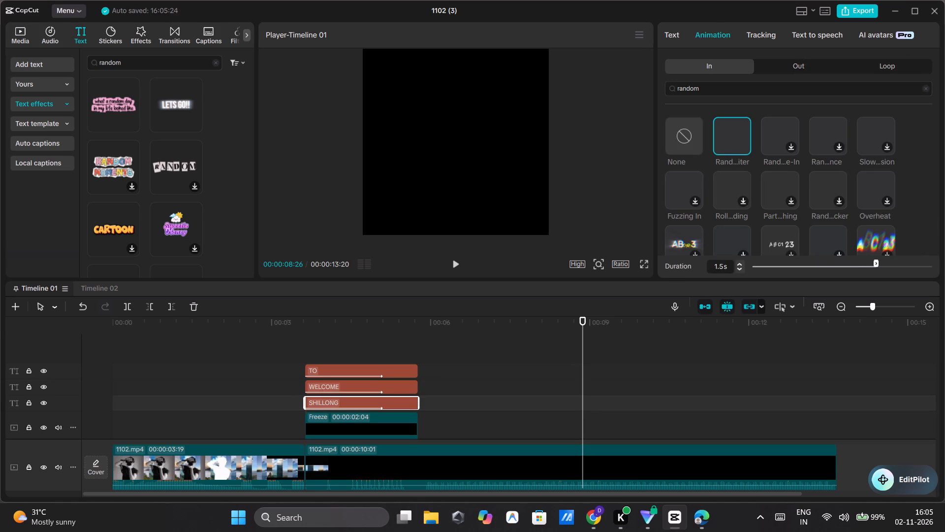
{"action": "left_click", "coordinate": [198, 352]}
{"action": "left_click", "coordinate": [452, 258]}
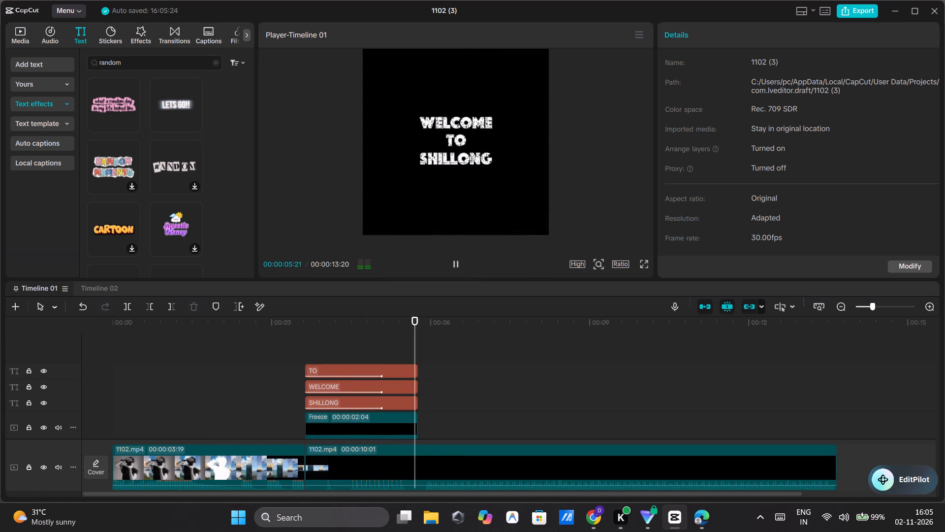
{"action": "left_click", "coordinate": [452, 258]}
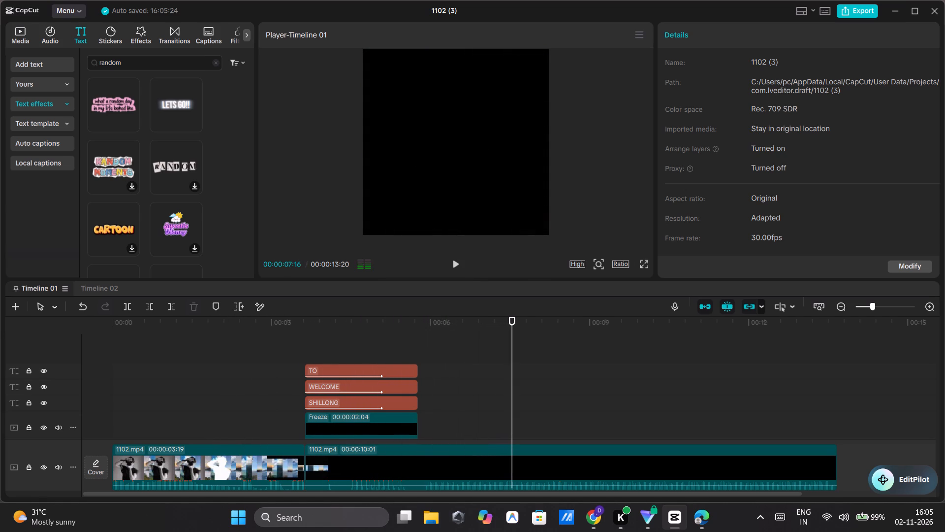
At 00:00:05:18, enlarge the SHILLONG text by about a third and move it straight down, leaving a gap below TO.
{"action": "left_click", "coordinate": [391, 369]}
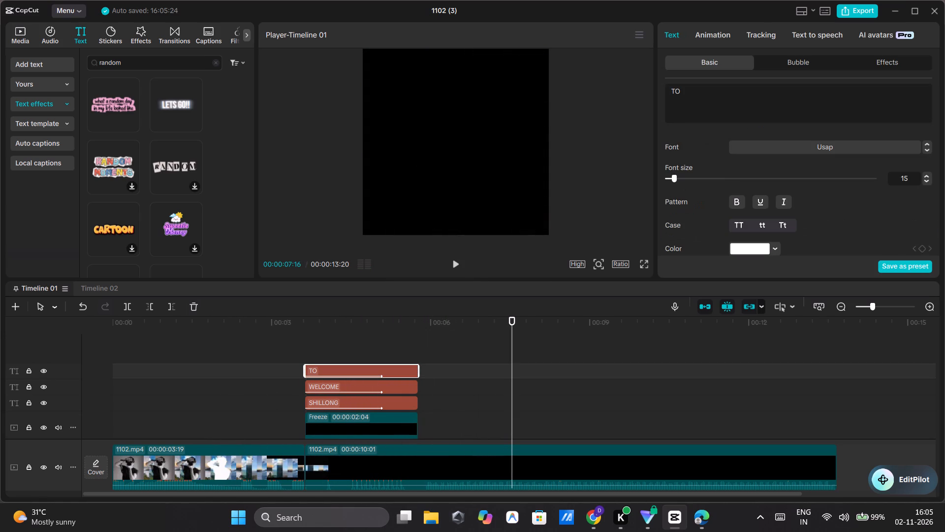
{"action": "left_click", "coordinate": [318, 346]}
{"action": "left_click_drag", "start_coordinate": [318, 346], "coordinate": [392, 350]}
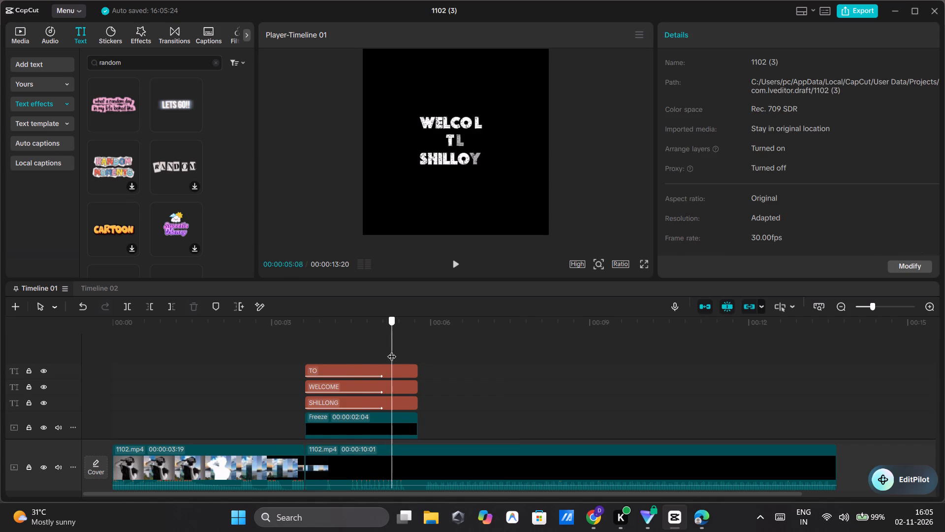
{"action": "left_click_drag", "start_coordinate": [392, 350], "coordinate": [410, 350]}
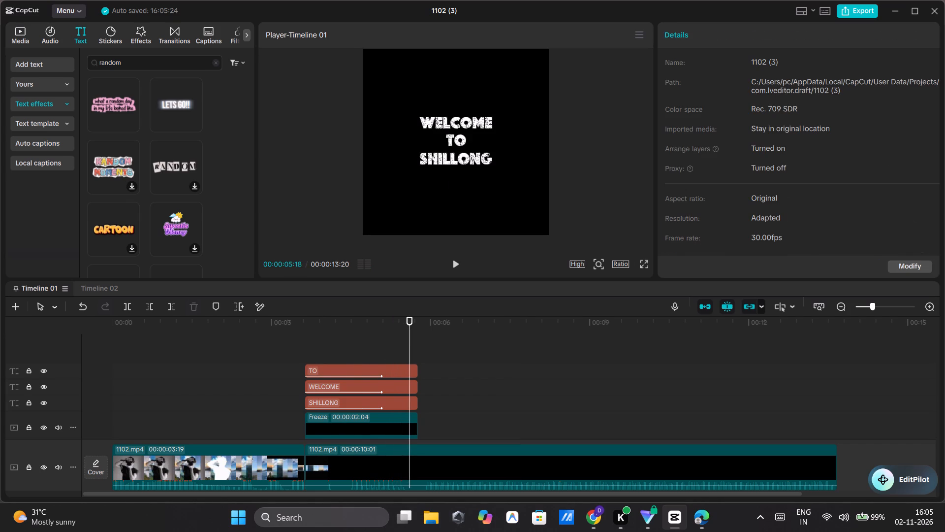
{"action": "left_click", "coordinate": [478, 160]}
{"action": "left_click_drag", "start_coordinate": [495, 173], "coordinate": [514, 180]}
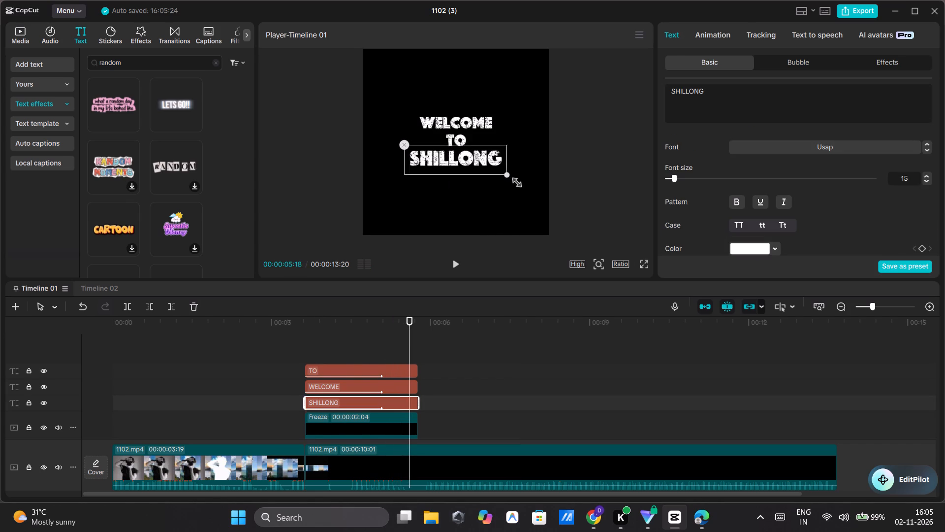
{"action": "left_click_drag", "start_coordinate": [514, 180], "coordinate": [517, 181]}
{"action": "left_click_drag", "start_coordinate": [489, 163], "coordinate": [490, 186]}
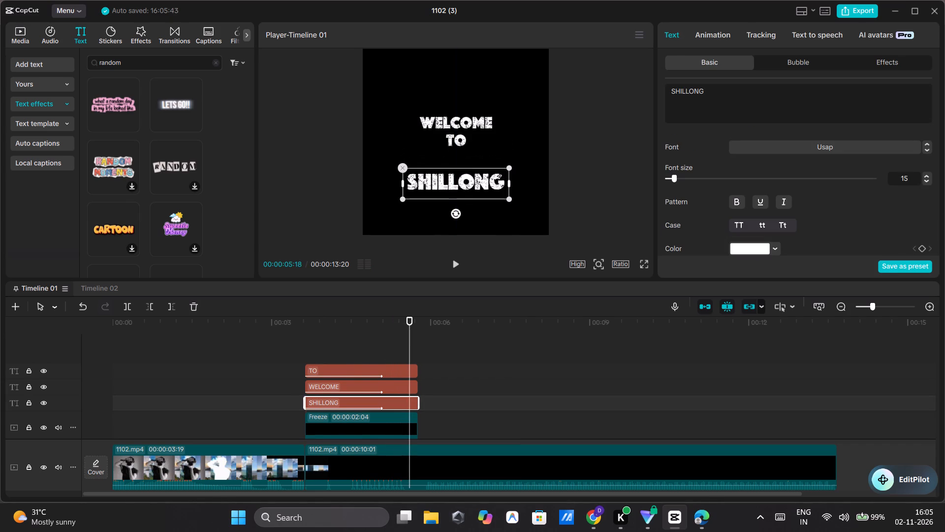
Enlarge the WELCOME text by about 40 percent at its current position, at 00:00:05:18.
{"action": "left_click", "coordinate": [456, 130]}
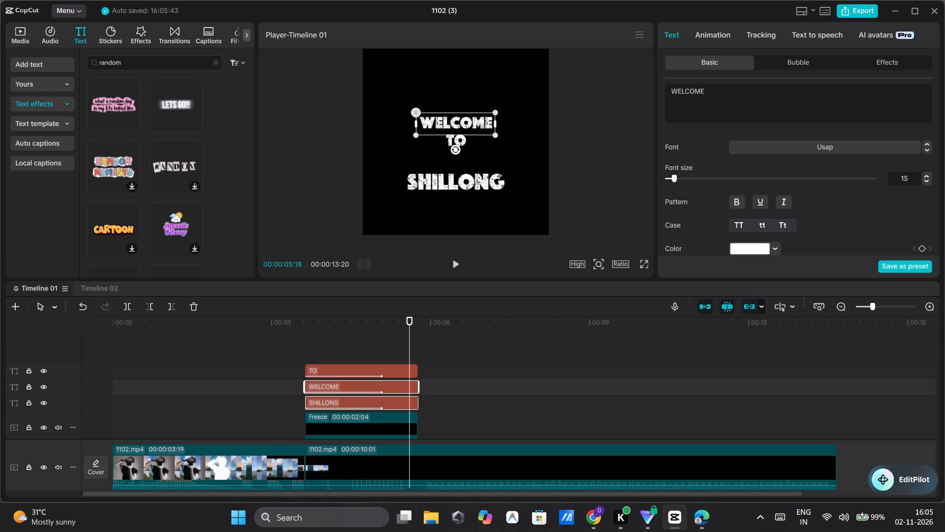
{"action": "left_click", "coordinate": [456, 130]}
{"action": "left_click_drag", "start_coordinate": [494, 133], "coordinate": [515, 147]}
{"action": "left_click_drag", "start_coordinate": [470, 123], "coordinate": [471, 113]}
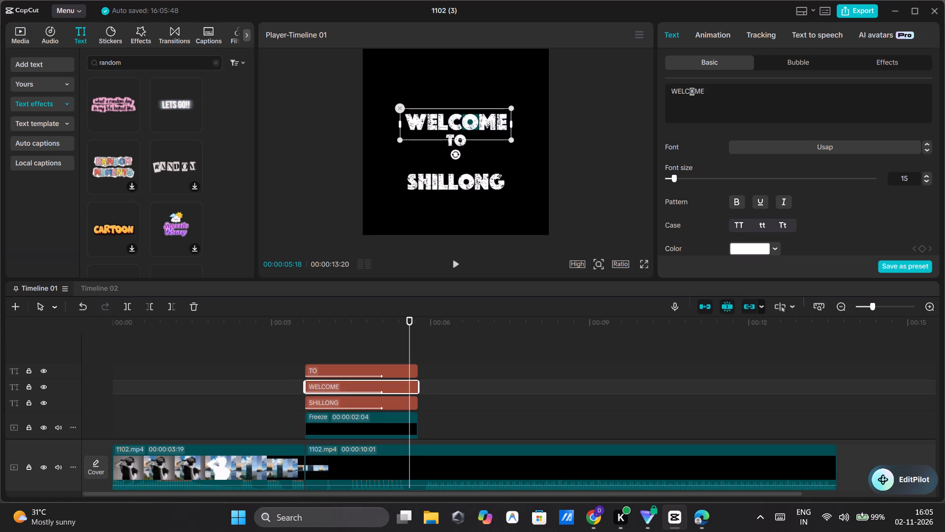
{"action": "left_click_drag", "start_coordinate": [471, 113], "coordinate": [471, 114]}
{"action": "left_click", "coordinate": [471, 114]}
{"action": "left_click", "coordinate": [568, 122]}
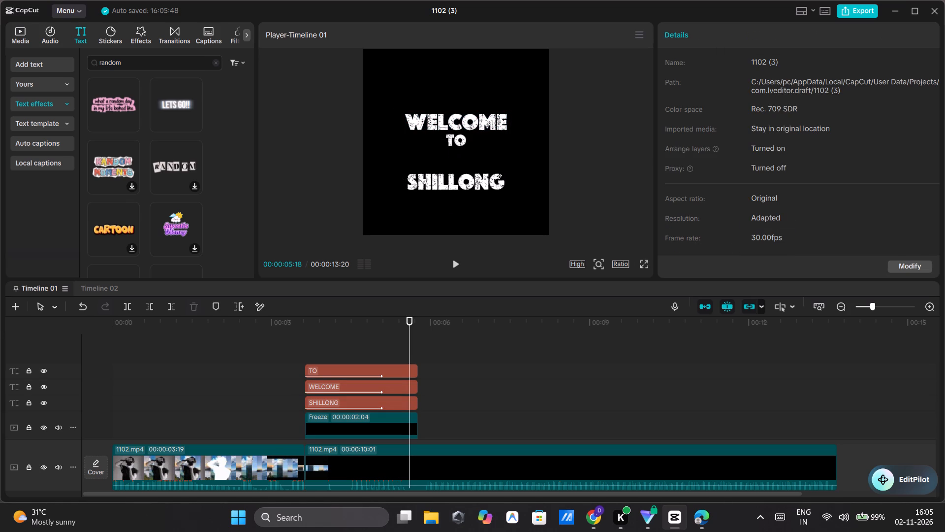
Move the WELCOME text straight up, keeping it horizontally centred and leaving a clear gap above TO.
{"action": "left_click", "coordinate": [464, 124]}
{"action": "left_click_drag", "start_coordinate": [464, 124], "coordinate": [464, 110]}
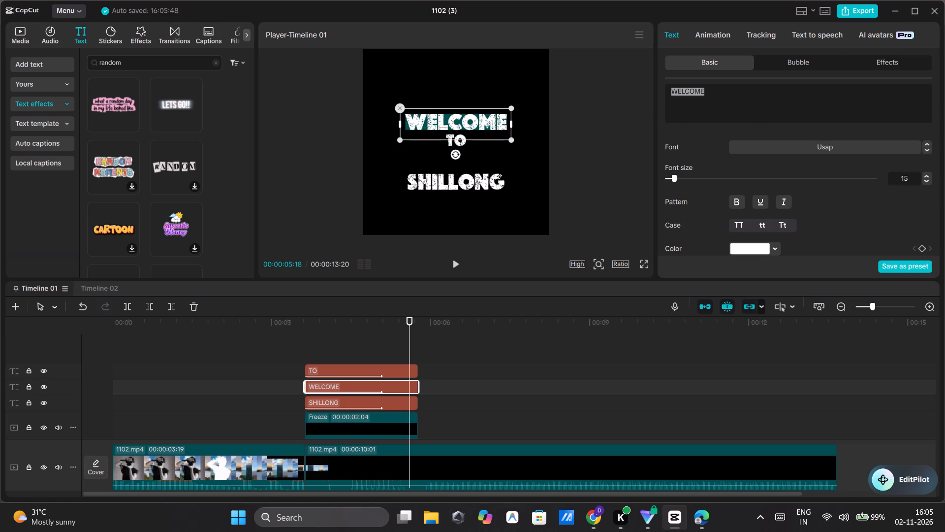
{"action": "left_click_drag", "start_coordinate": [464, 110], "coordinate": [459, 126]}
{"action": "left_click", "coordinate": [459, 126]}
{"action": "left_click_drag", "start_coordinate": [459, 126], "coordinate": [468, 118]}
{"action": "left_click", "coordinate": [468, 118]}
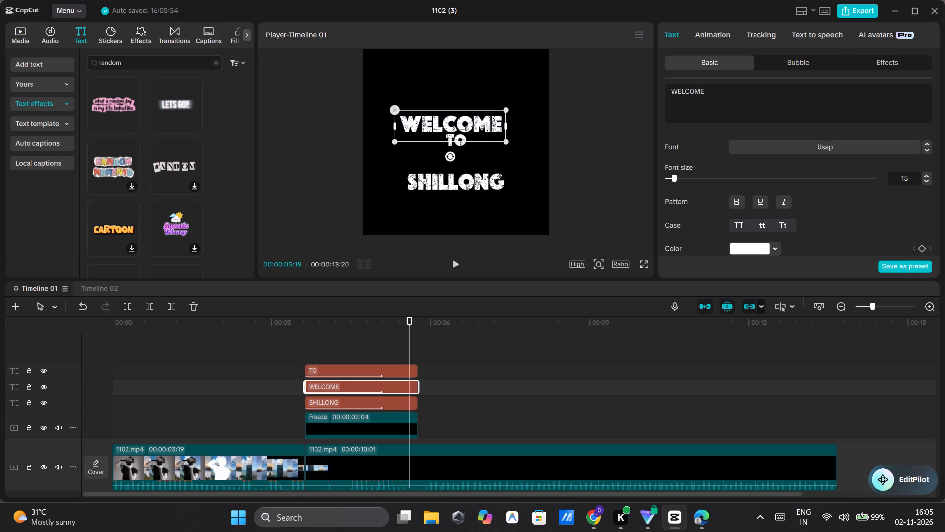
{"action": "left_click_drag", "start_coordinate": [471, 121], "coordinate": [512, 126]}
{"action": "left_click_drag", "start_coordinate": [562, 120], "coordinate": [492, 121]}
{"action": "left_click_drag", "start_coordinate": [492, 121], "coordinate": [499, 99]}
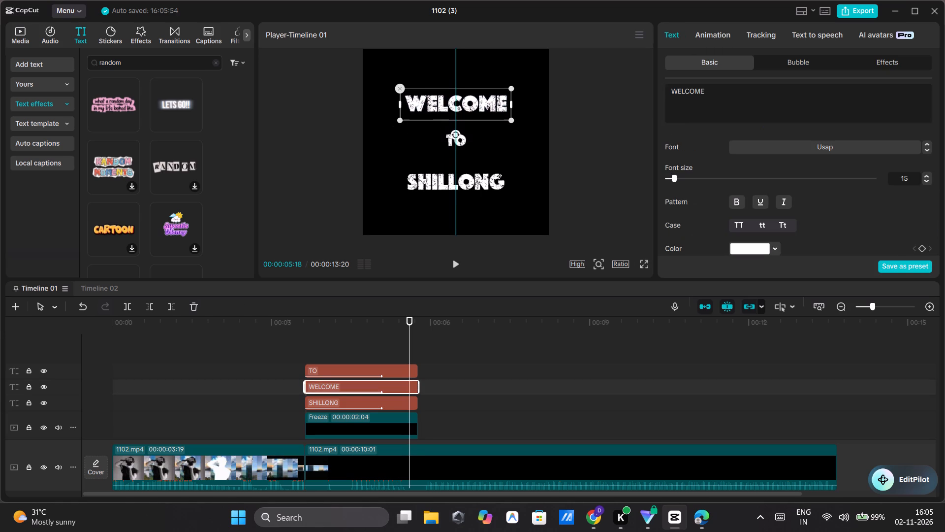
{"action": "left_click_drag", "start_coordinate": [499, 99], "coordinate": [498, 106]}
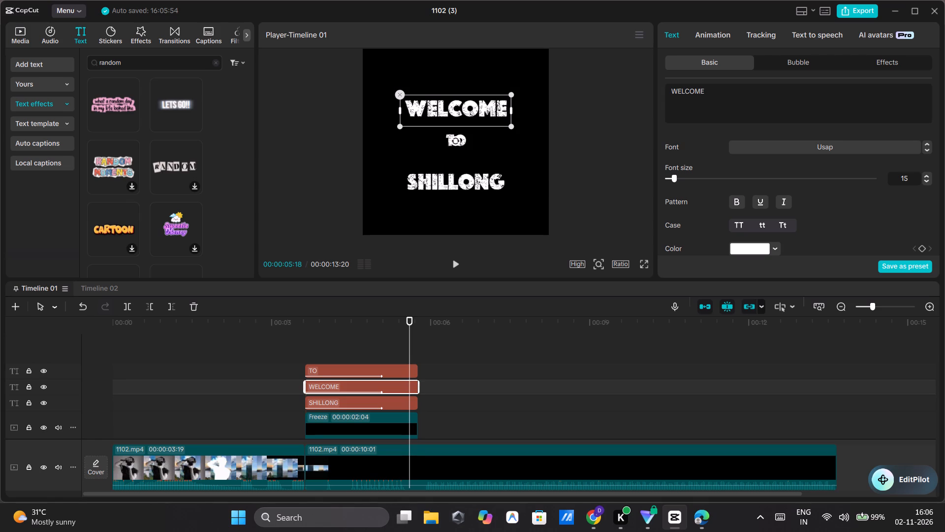
Enlarge the TO text by about a fifth and move it straight down to sit just above SHILLONG.
{"action": "left_click", "coordinate": [461, 140]}
{"action": "left_click", "coordinate": [464, 143]}
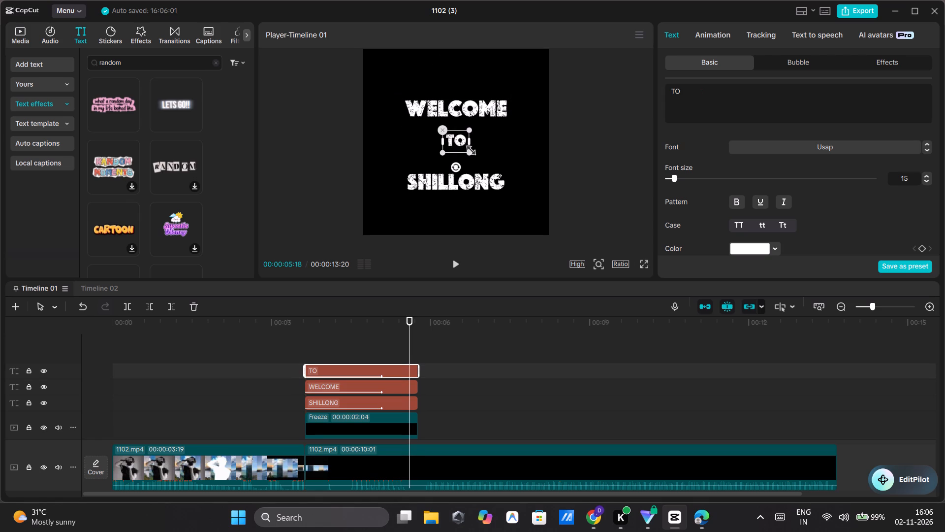
{"action": "left_click_drag", "start_coordinate": [468, 149], "coordinate": [483, 162]}
{"action": "left_click_drag", "start_coordinate": [465, 150], "coordinate": [468, 161]}
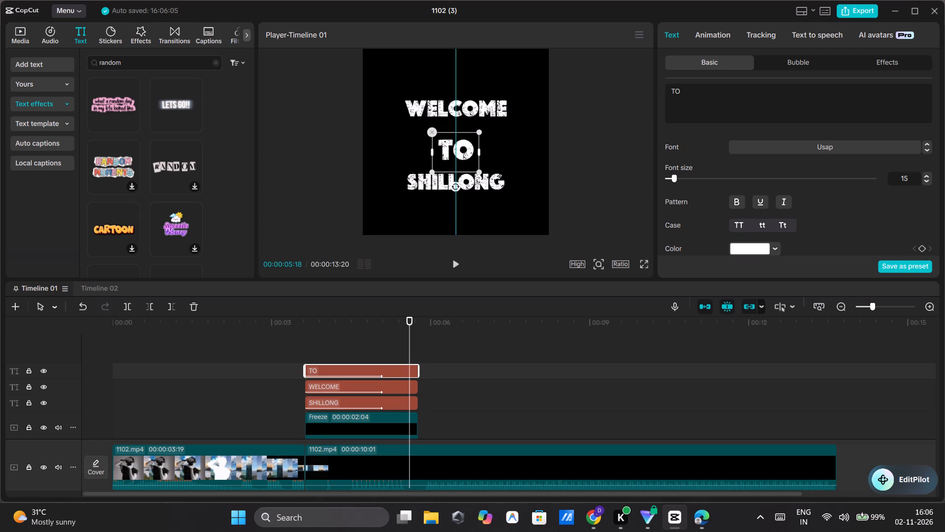
{"action": "left_click_drag", "start_coordinate": [468, 161], "coordinate": [468, 162]}
{"action": "left_click", "coordinate": [478, 167]}
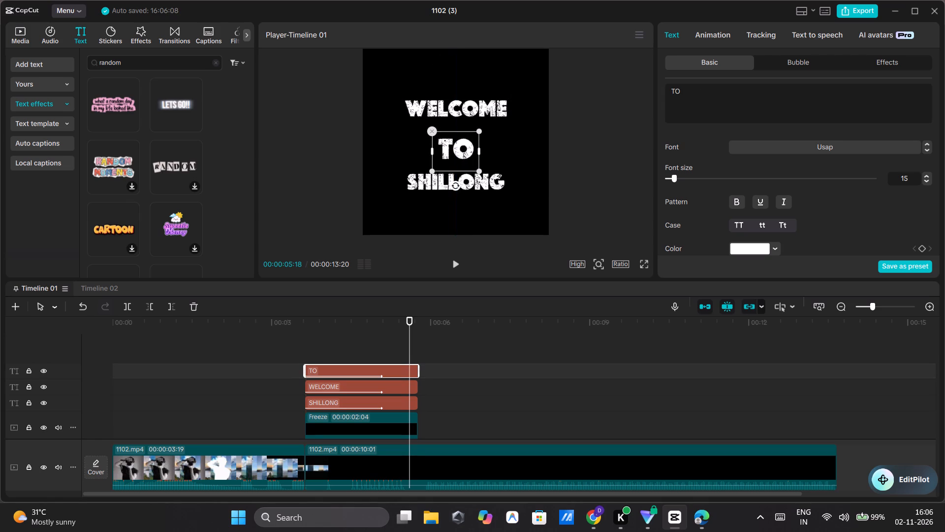
{"action": "left_click_drag", "start_coordinate": [478, 170], "coordinate": [467, 162]}
{"action": "left_click_drag", "start_coordinate": [457, 147], "coordinate": [457, 154]}
Move the WELCOME text straight down closer to TO, keeping it horizontally centred.
{"action": "left_click_drag", "start_coordinate": [462, 105], "coordinate": [461, 121]}
{"action": "left_click", "coordinate": [461, 121]}
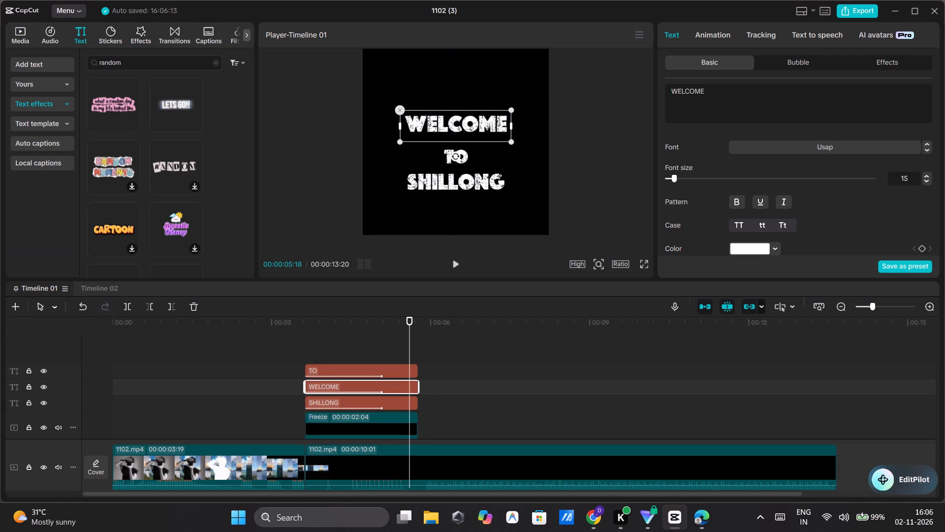
{"action": "left_click", "coordinate": [597, 157]}
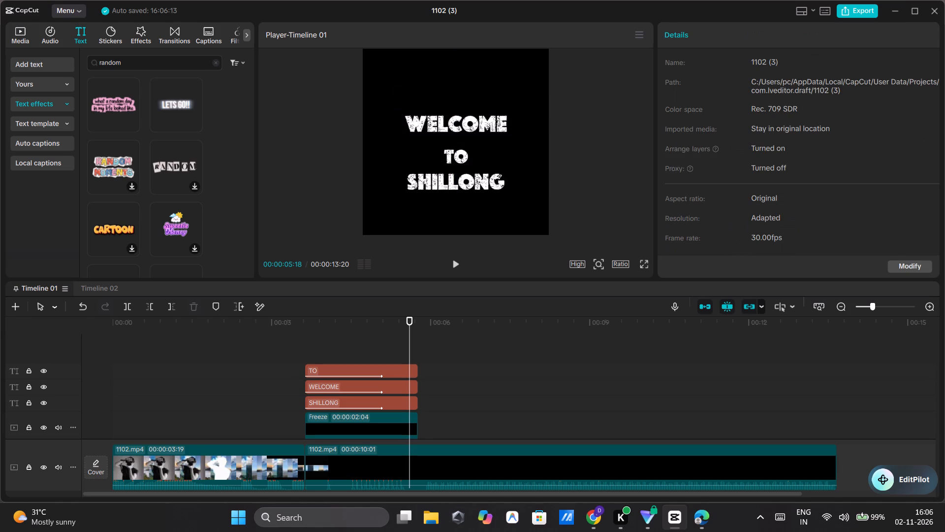
Move the TO text slightly up towards WELCOME, keeping it horizontally centred.
{"action": "left_click_drag", "start_coordinate": [456, 160], "coordinate": [456, 153]}
{"action": "left_click_drag", "start_coordinate": [456, 153], "coordinate": [456, 149]}
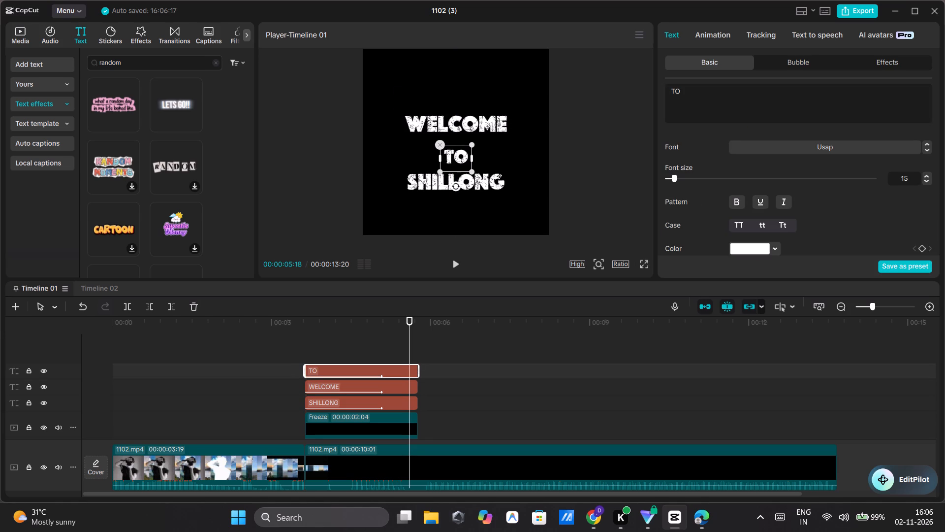
{"action": "left_click_drag", "start_coordinate": [456, 149], "coordinate": [457, 147]}
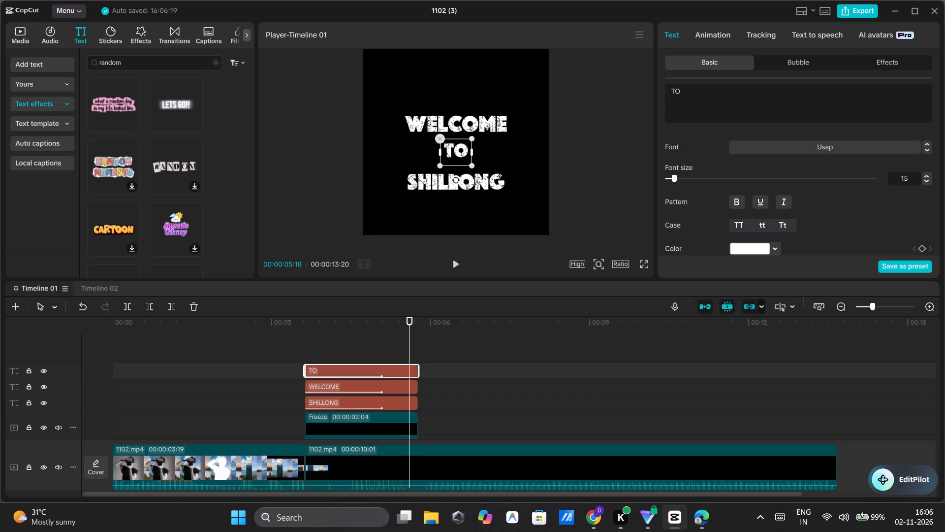
{"action": "left_click", "coordinate": [682, 166]}
{"action": "left_click", "coordinate": [668, 166]}
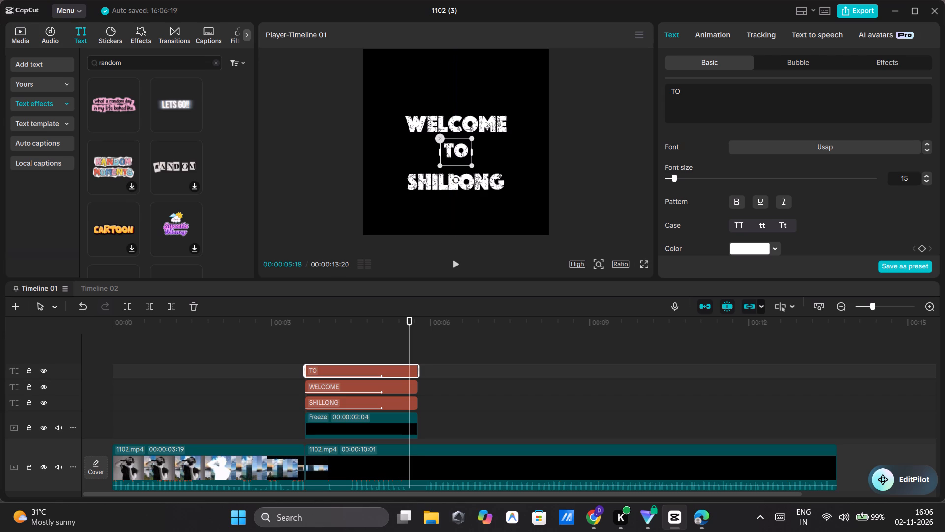
{"action": "left_click", "coordinate": [652, 161]}
{"action": "left_click", "coordinate": [633, 159]}
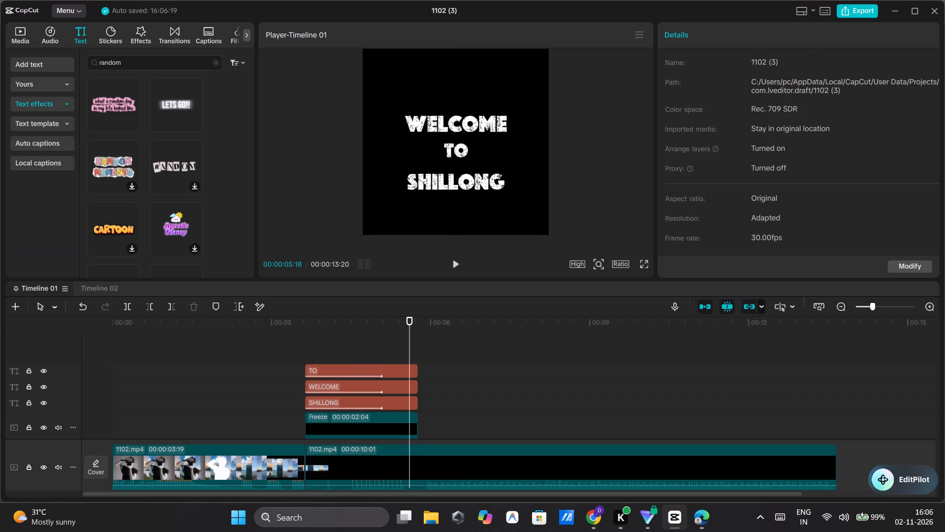
Move the SHILLONG text up closer to TO, so the three title lines are evenly spaced.
{"action": "left_click", "coordinate": [480, 180]}
{"action": "left_click_drag", "start_coordinate": [480, 180], "coordinate": [480, 172]}
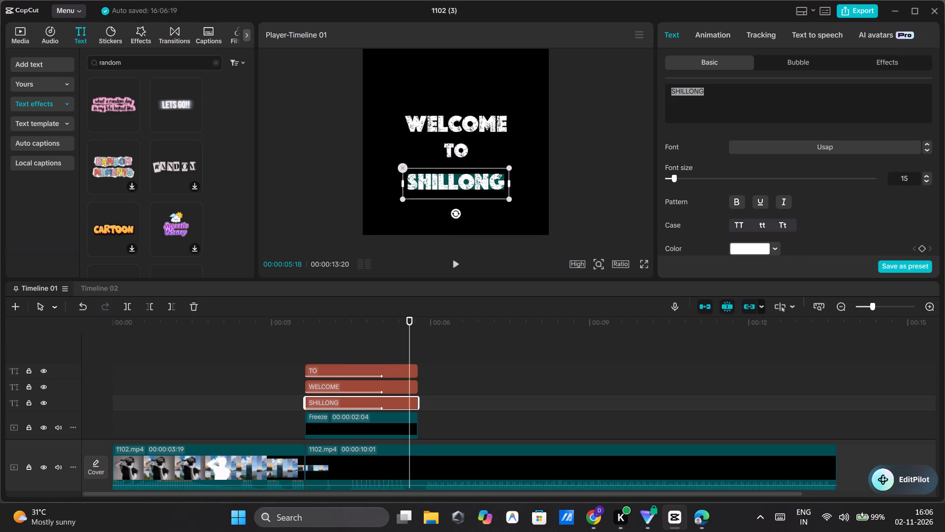
{"action": "left_click_drag", "start_coordinate": [480, 172], "coordinate": [481, 170]}
{"action": "left_click", "coordinate": [591, 181]}
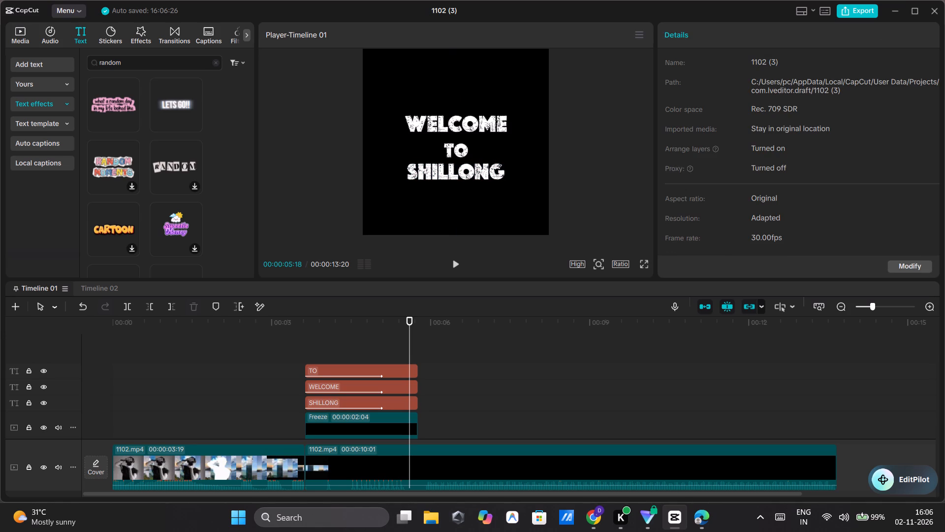
{"action": "left_click", "coordinate": [470, 170]}
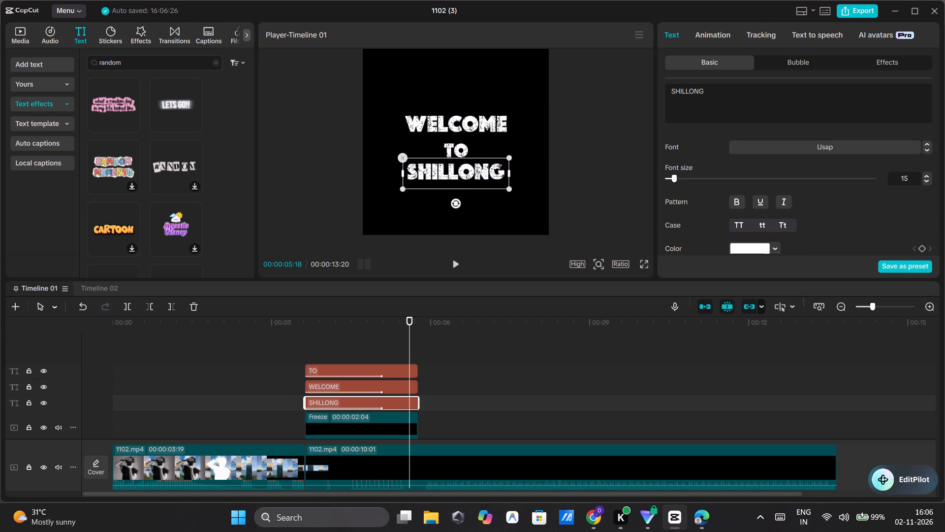
{"action": "left_click", "coordinate": [567, 168]}
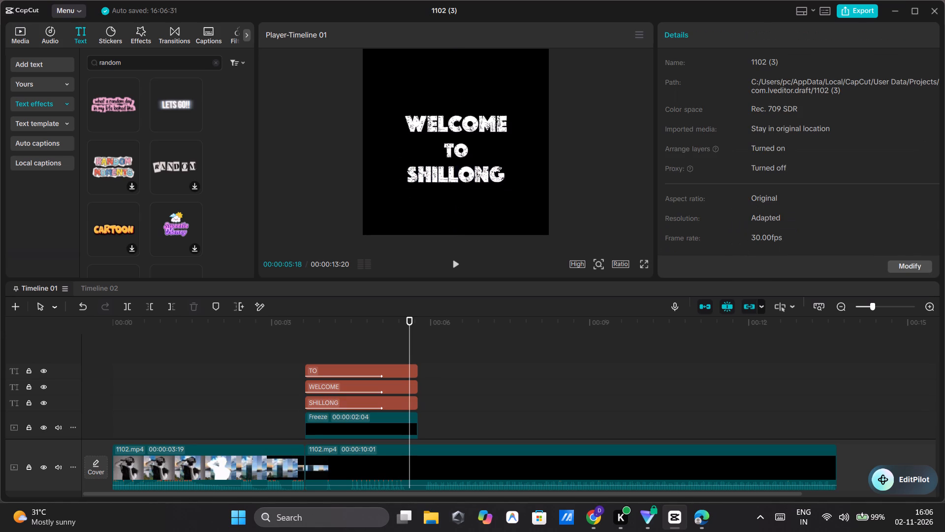
Play the video back from 00:00:02:02, and replay the animated title from its start to check it.
{"action": "left_click", "coordinate": [222, 349]}
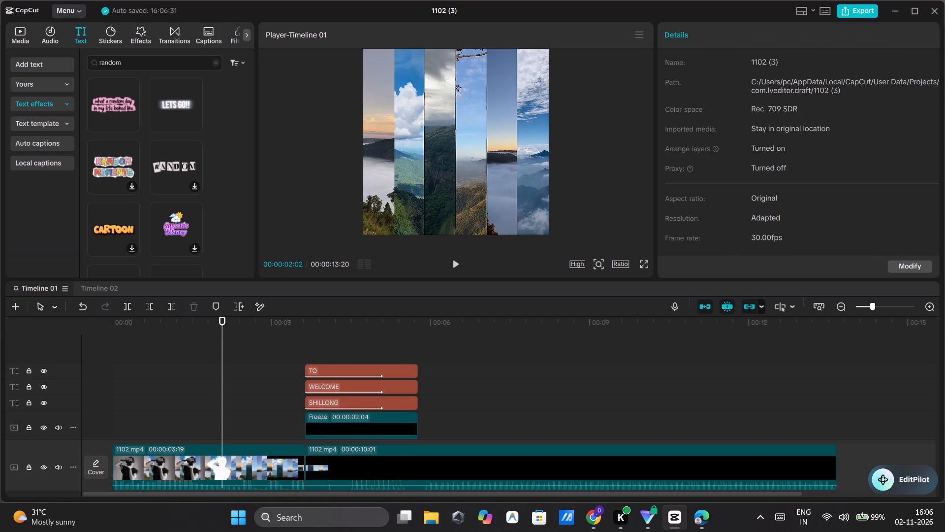
{"action": "left_click", "coordinate": [458, 266]}
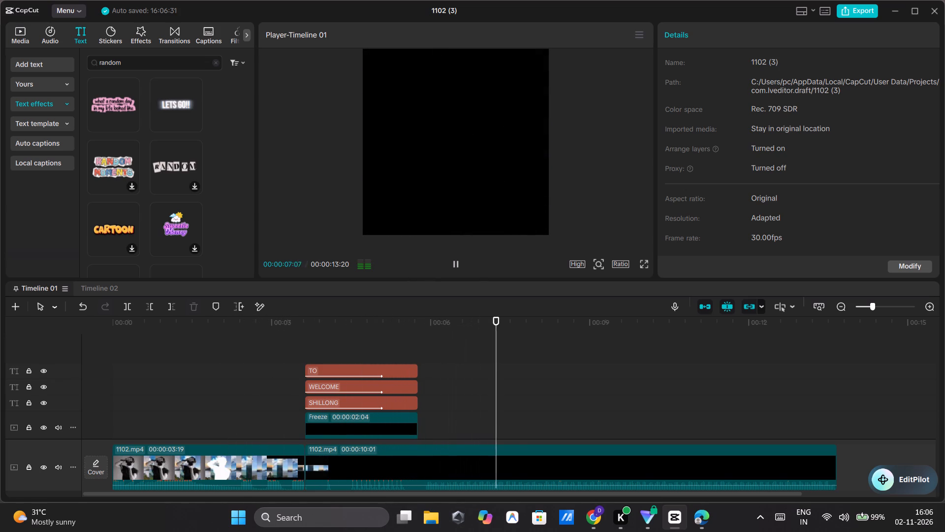
{"action": "left_click", "coordinate": [458, 266]}
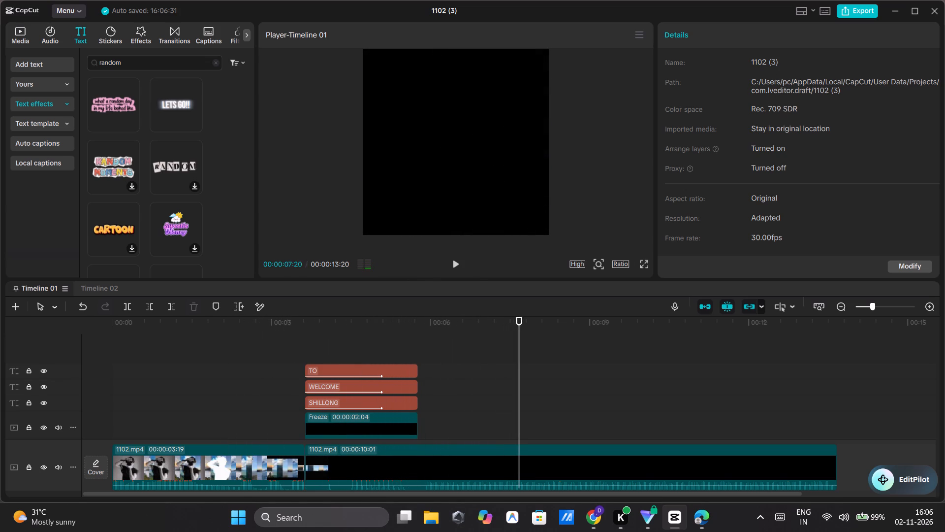
{"action": "left_click", "coordinate": [414, 333]}
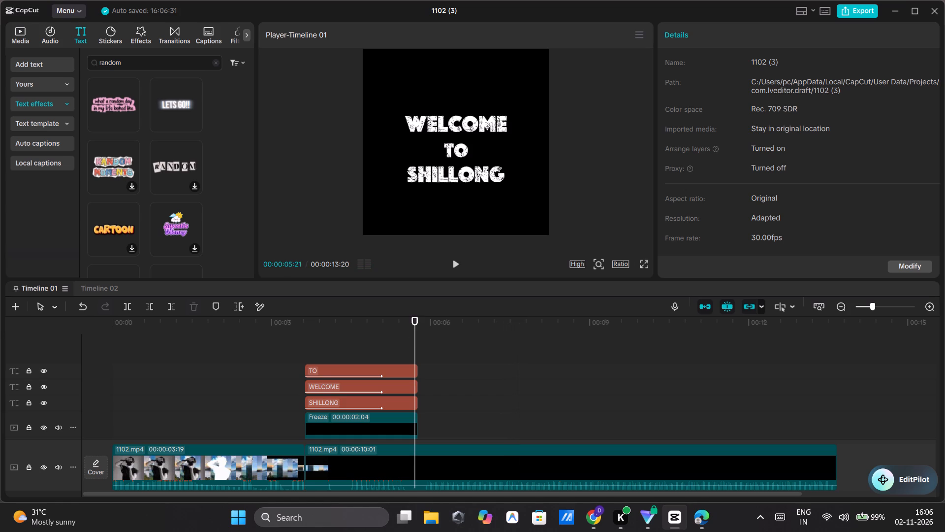
{"action": "left_click", "coordinate": [306, 327]}
{"action": "left_click", "coordinate": [461, 259]}
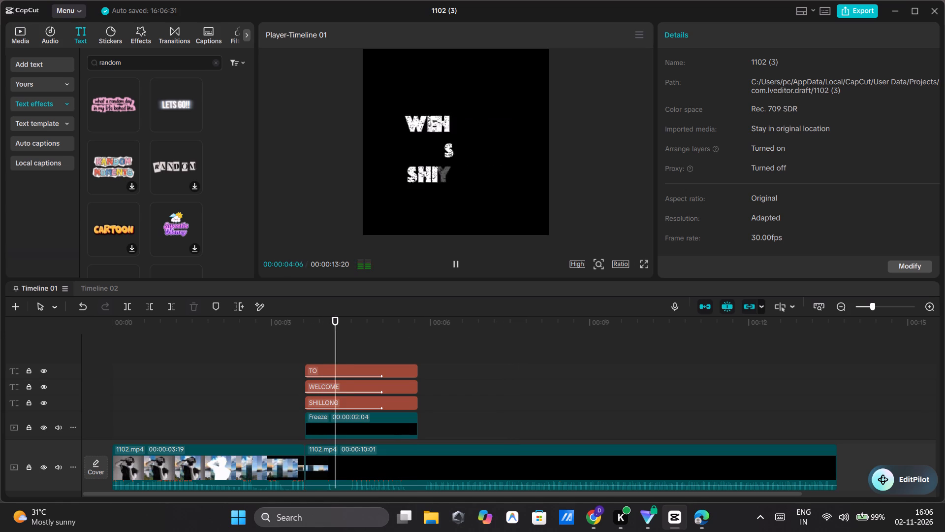
{"action": "left_click", "coordinate": [461, 259]}
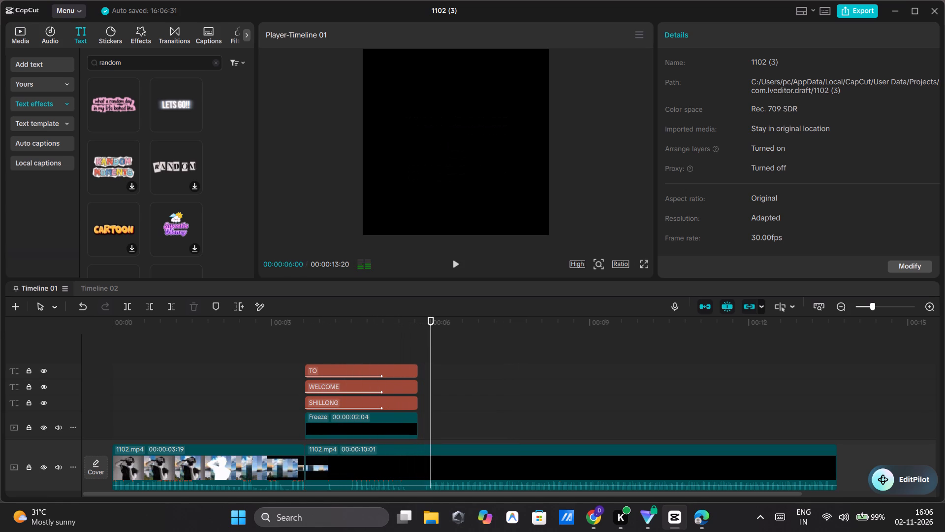
Add a Filmstrip mask to the second 1102.mp4 clip, the one following the 00:00:03:19 split.
{"action": "left_click_drag", "start_coordinate": [428, 342], "coordinate": [419, 342]}
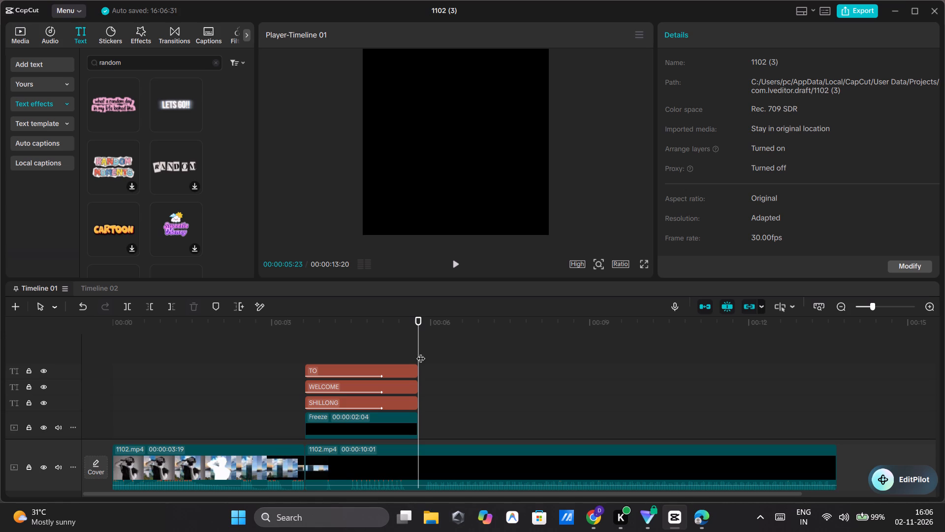
{"action": "left_click", "coordinate": [433, 451]}
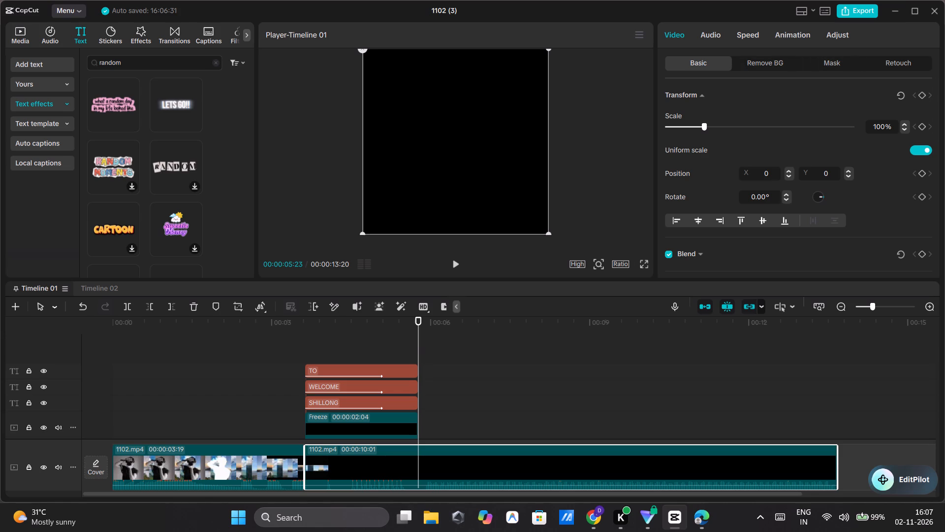
{"action": "left_click", "coordinate": [828, 58]}
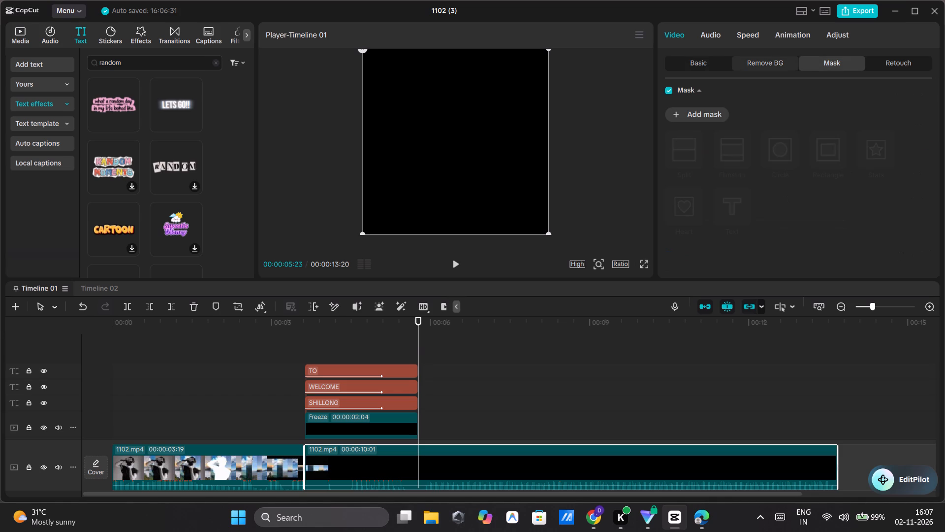
{"action": "left_click", "coordinate": [688, 114]}
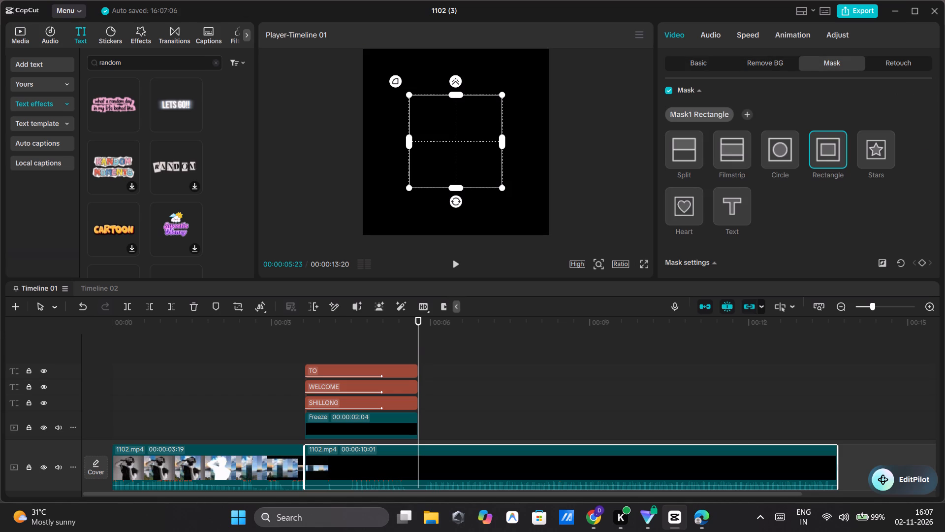
{"action": "left_click", "coordinate": [688, 163]}
{"action": "left_click", "coordinate": [727, 162]}
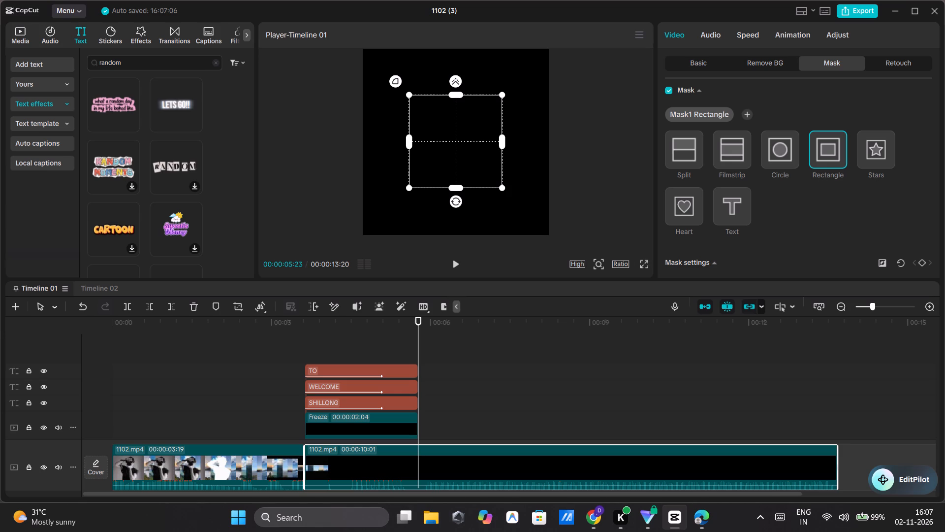
{"action": "left_click", "coordinate": [727, 162]}
{"action": "left_click_drag", "start_coordinate": [419, 337], "coordinate": [438, 337]}
{"action": "double_click", "coordinate": [717, 149]}
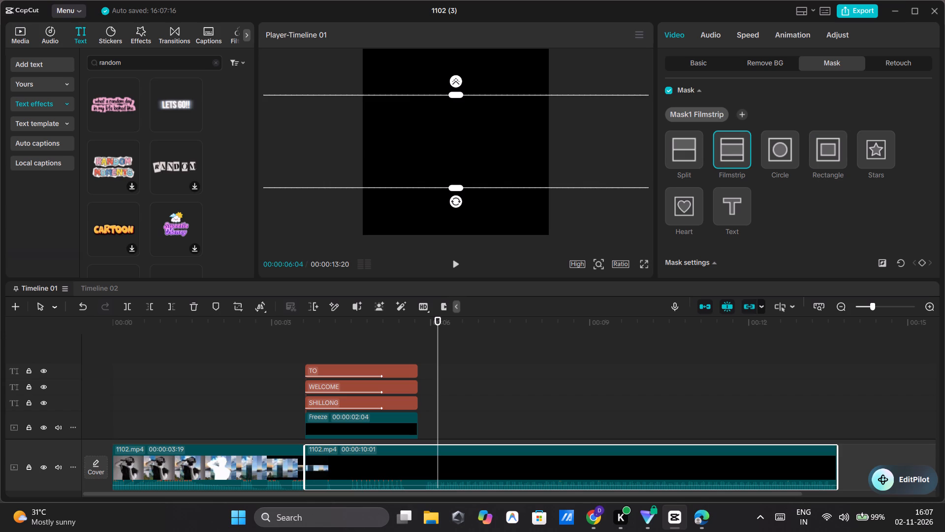
Scrub through the timeline from the beginning to 00:00:06:15 to check the video and the masked clip.
{"action": "left_click_drag", "start_coordinate": [441, 335], "coordinate": [78, 385]}
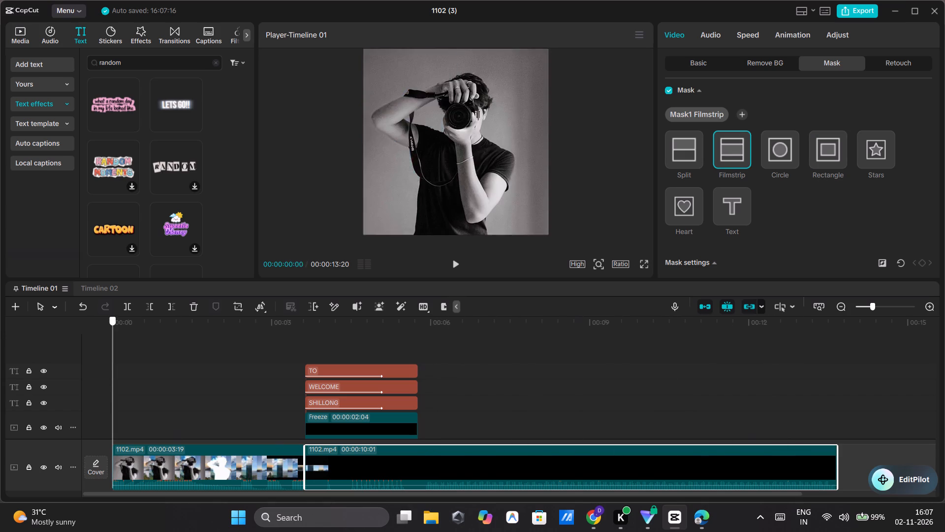
{"action": "left_click_drag", "start_coordinate": [78, 385], "coordinate": [456, 353]}
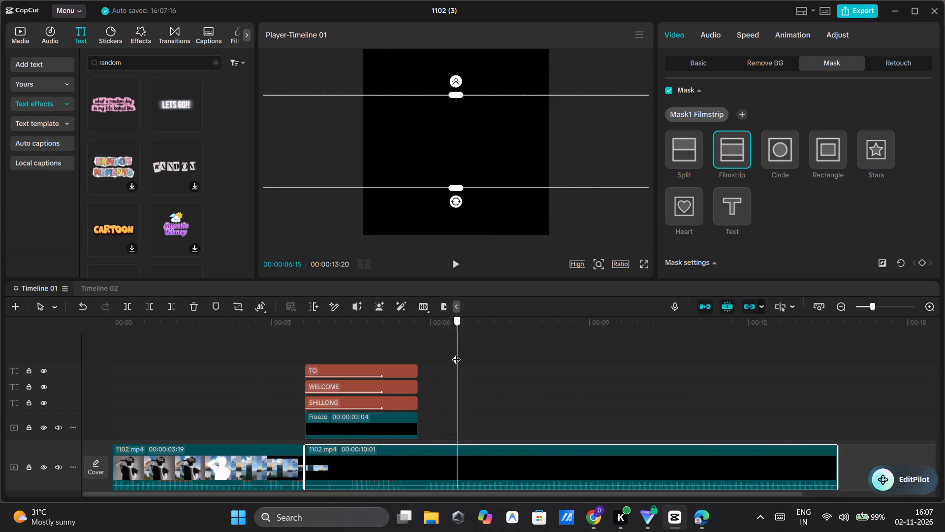
Return the playhead to the end of the title at 00:00:05:23 and remove the Filmstrip mask from the second 1102.mp4 clip.
{"action": "left_click_drag", "start_coordinate": [456, 353], "coordinate": [422, 358]}
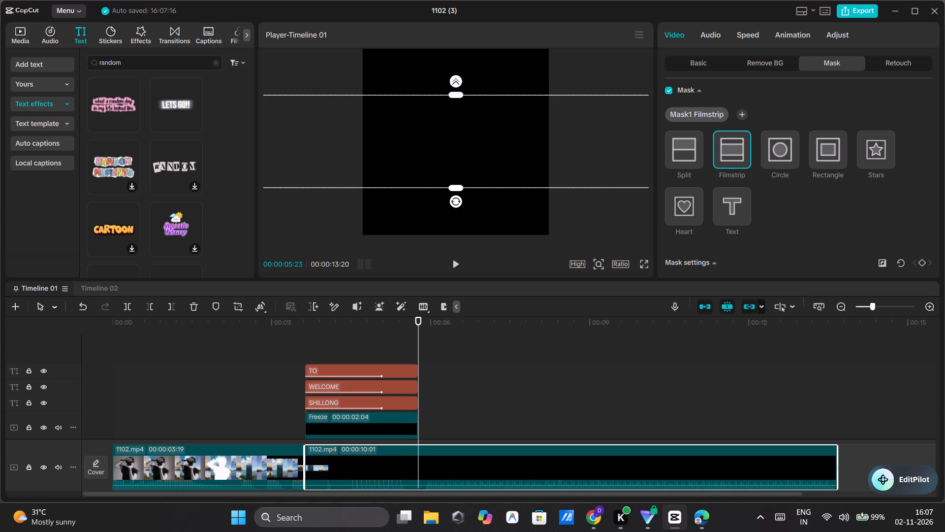
{"action": "left_click", "coordinate": [728, 108]}
{"action": "left_click", "coordinate": [687, 59]}
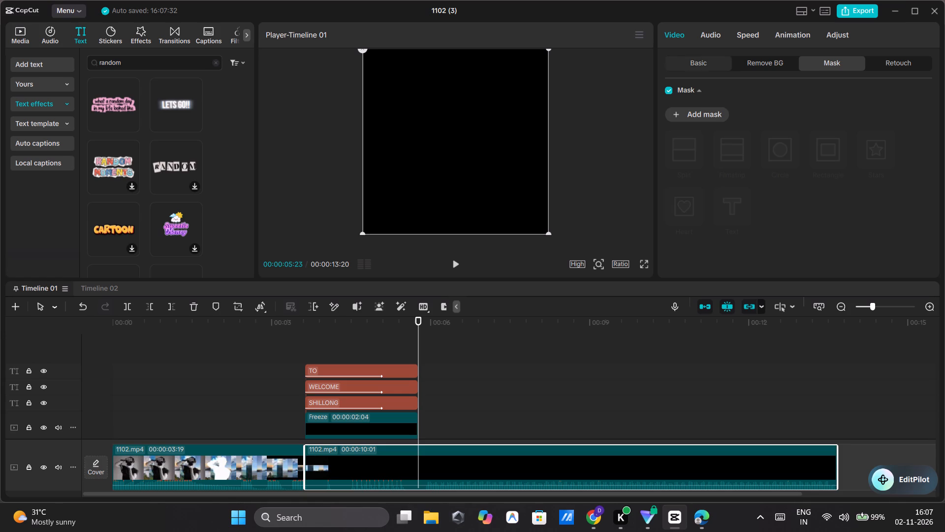
Import the 1102 (2) video from the CapCut Videos folder into the project media.
{"action": "left_click", "coordinate": [14, 31]}
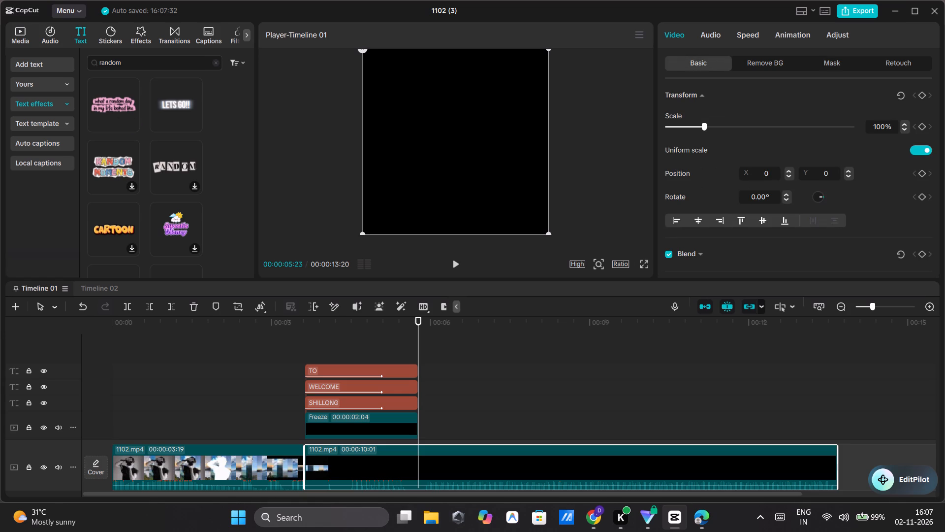
{"action": "left_click", "coordinate": [99, 53]}
{"action": "left_click", "coordinate": [100, 56]}
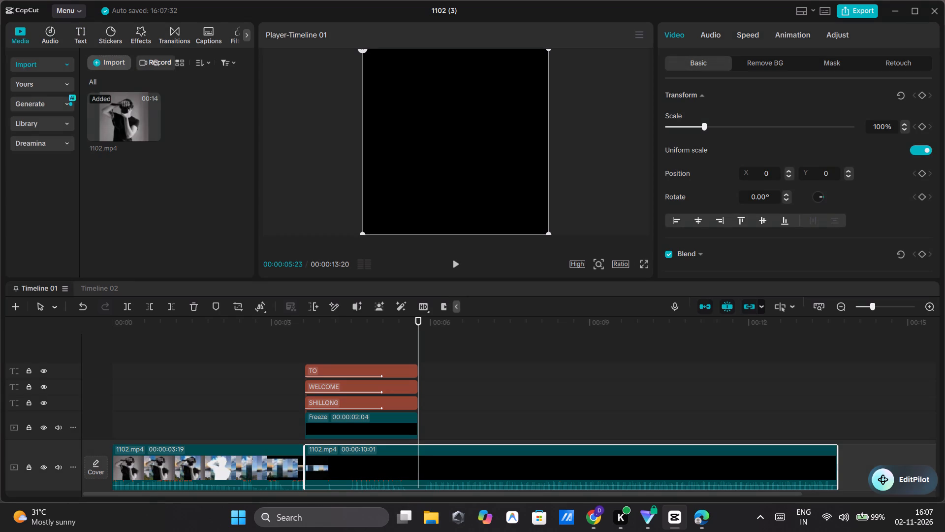
{"action": "left_click", "coordinate": [134, 93]}
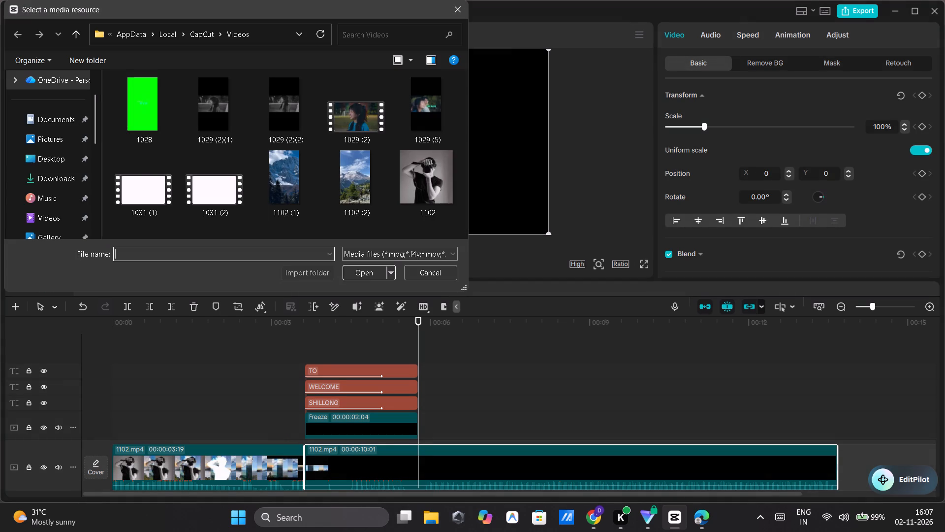
{"action": "double_click", "coordinate": [334, 189]}
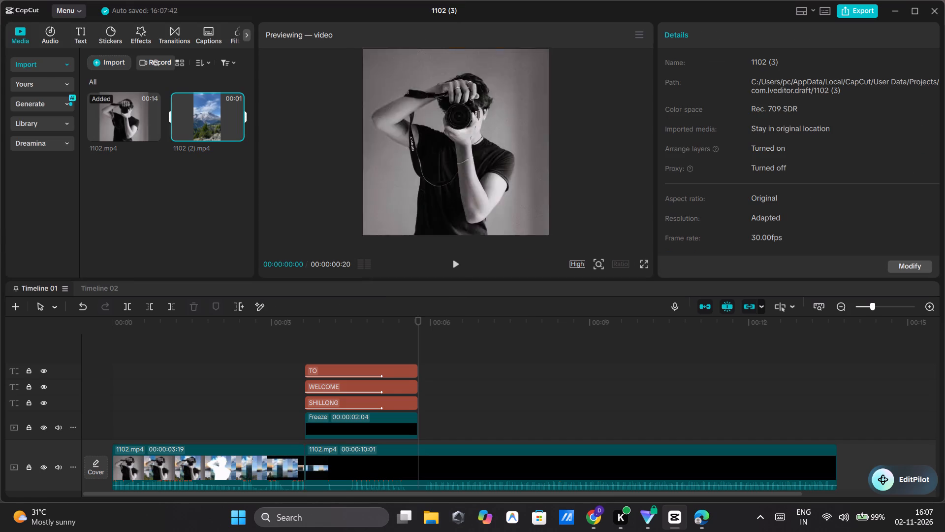
Add the 1102 (2).mp4 clip to the overlay track directly after the Freeze clip, starting at 00:00:05:23.
{"action": "left_click", "coordinate": [235, 131]}
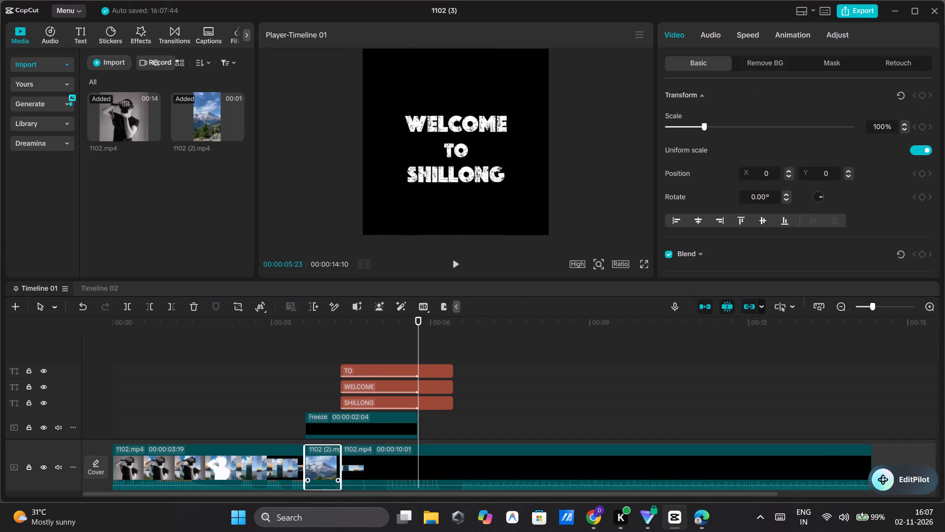
{"action": "left_click_drag", "start_coordinate": [321, 471], "coordinate": [435, 429]}
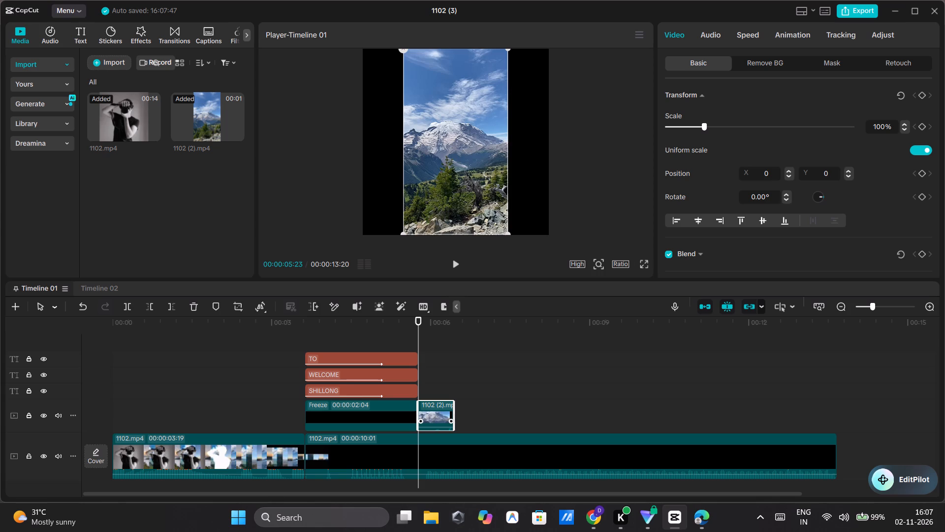
Copy the 1102 (2).mp4 overlay clip and paste four copies at its end, 00:00:06:13.
{"action": "right_click", "coordinate": [447, 411]}
{"action": "right_click", "coordinate": [447, 411]}
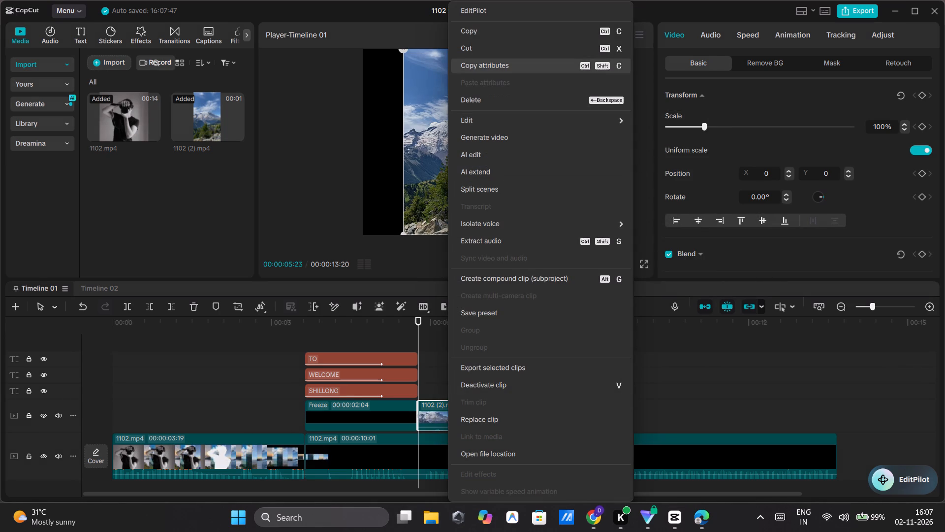
{"action": "left_click", "coordinate": [516, 38]}
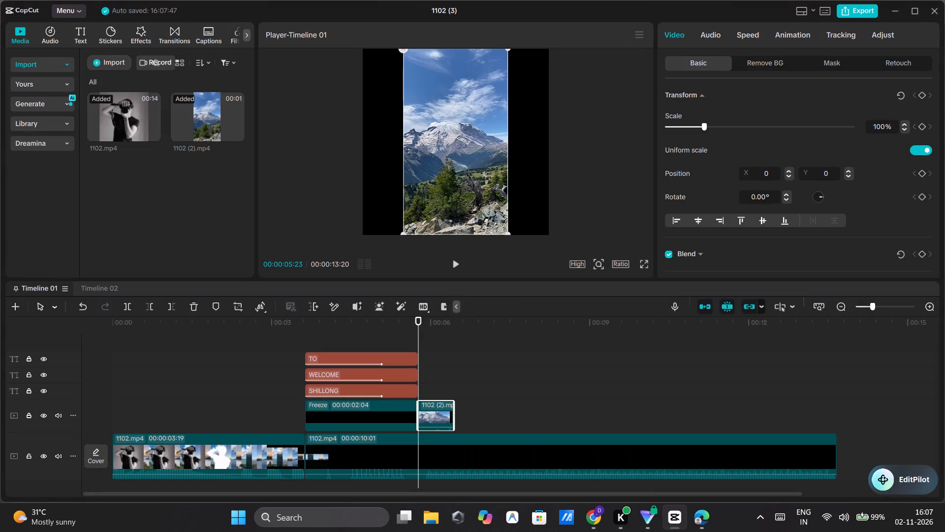
{"action": "left_click", "coordinate": [459, 376]}
{"action": "left_click_drag", "start_coordinate": [459, 376], "coordinate": [452, 375]}
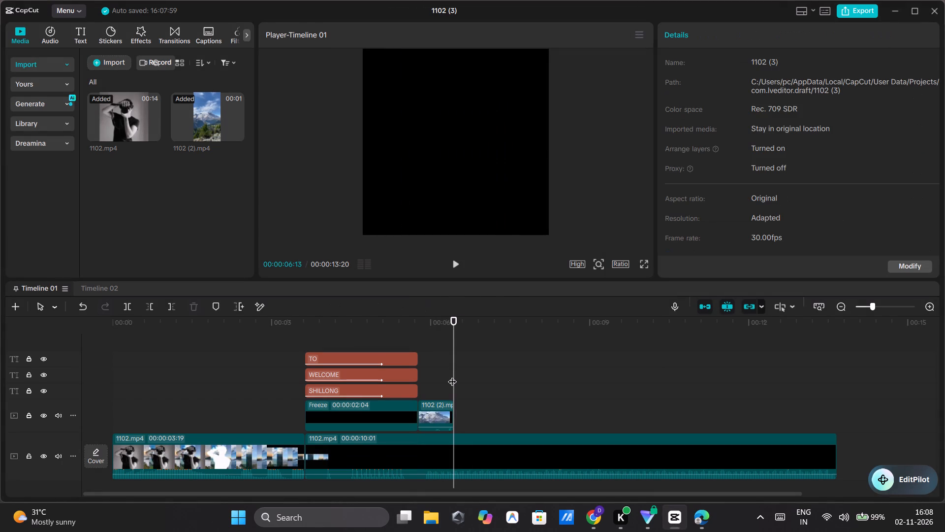
{"action": "key", "text": "ctrl+v"}
{"action": "key", "text": "ctrl+v"}
{"action": "key", "text": "ctrl+v"}
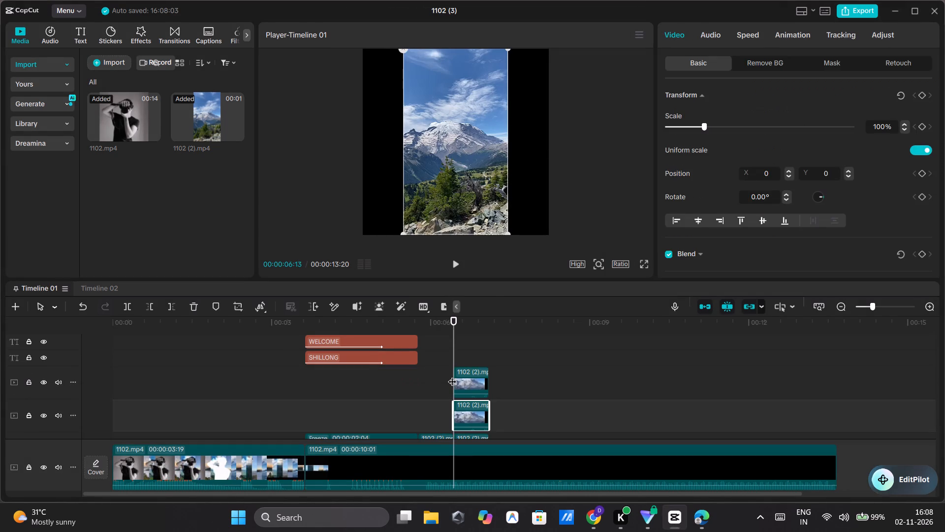
{"action": "key", "text": "ctrl+v"}
Line up the stacked 1102 (2).mp4 copies end to end on the Freeze clip's track, leaving no gaps.
{"action": "left_click_drag", "start_coordinate": [480, 387], "coordinate": [532, 429]}
{"action": "left_click_drag", "start_coordinate": [478, 354], "coordinate": [514, 416]}
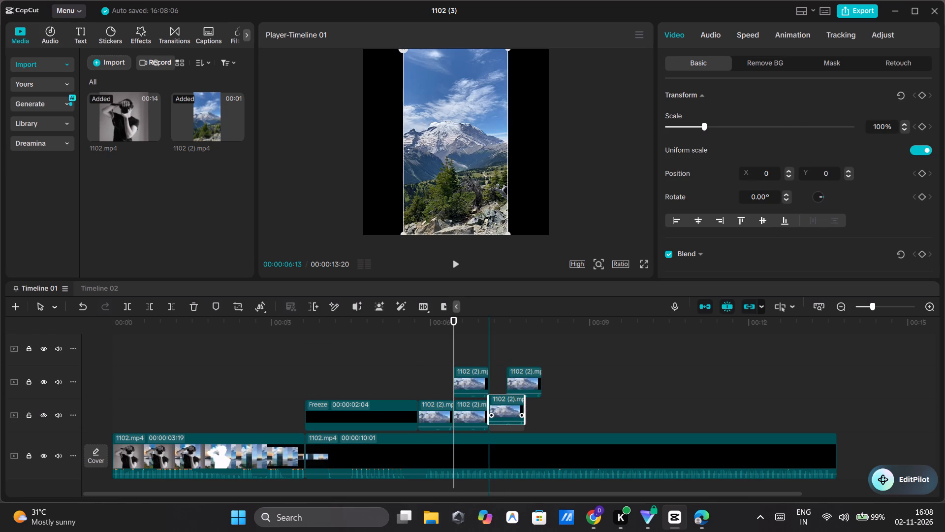
{"action": "left_click_drag", "start_coordinate": [514, 416], "coordinate": [515, 418]}
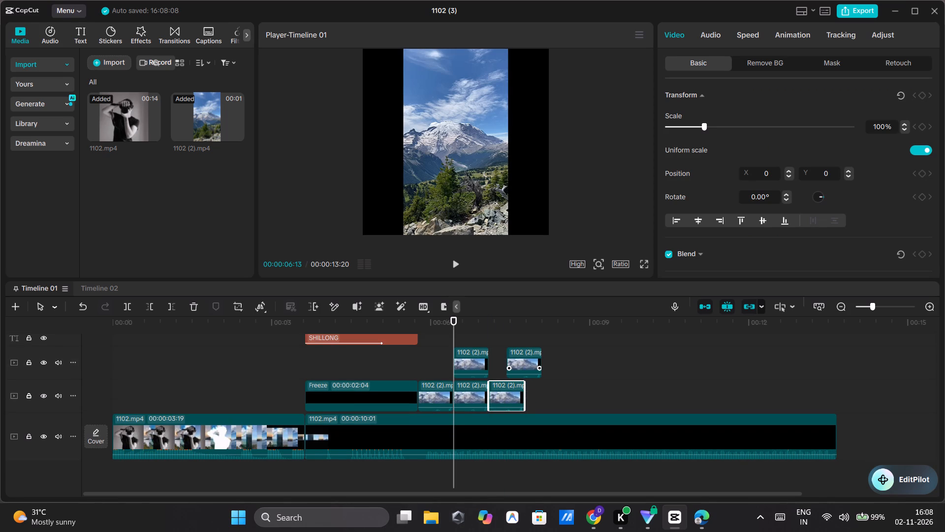
{"action": "left_click_drag", "start_coordinate": [529, 364], "coordinate": [546, 398]}
{"action": "left_click", "coordinate": [457, 353]}
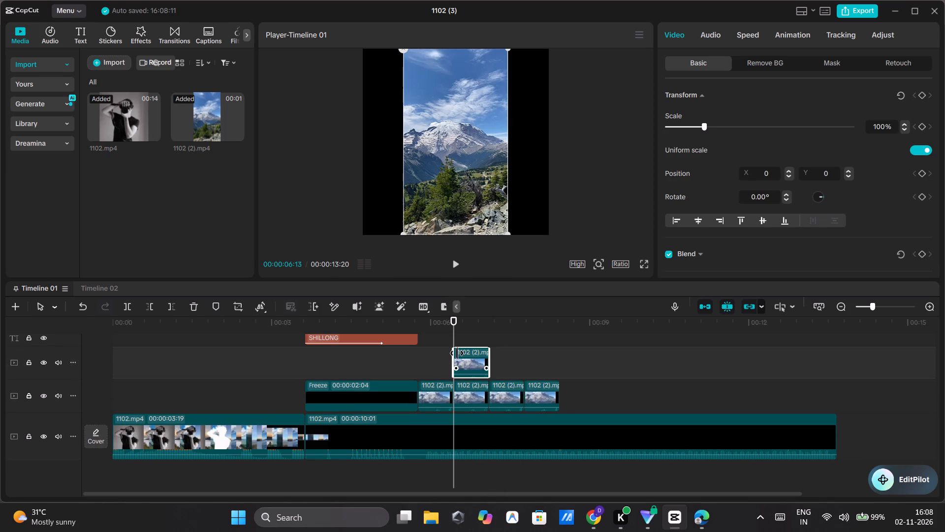
{"action": "left_click_drag", "start_coordinate": [474, 362], "coordinate": [584, 399]}
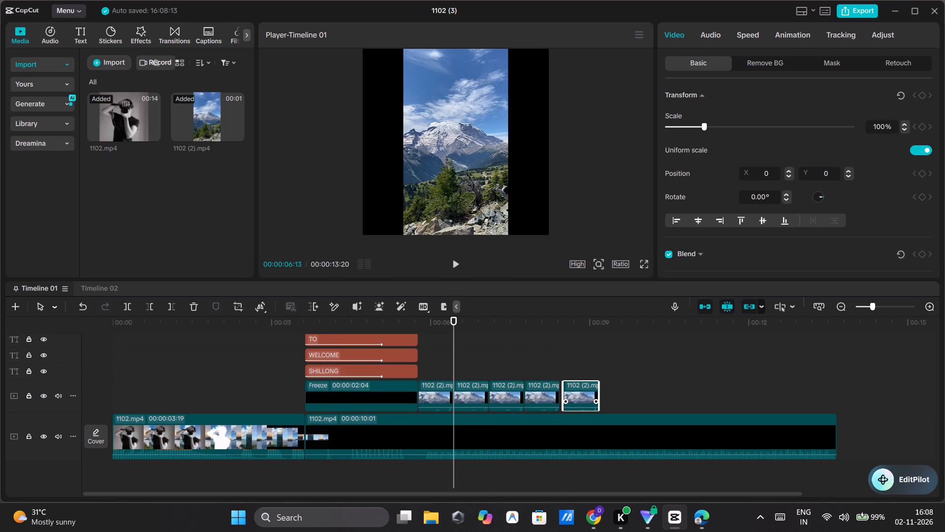
{"action": "left_click_drag", "start_coordinate": [584, 399], "coordinate": [579, 399]}
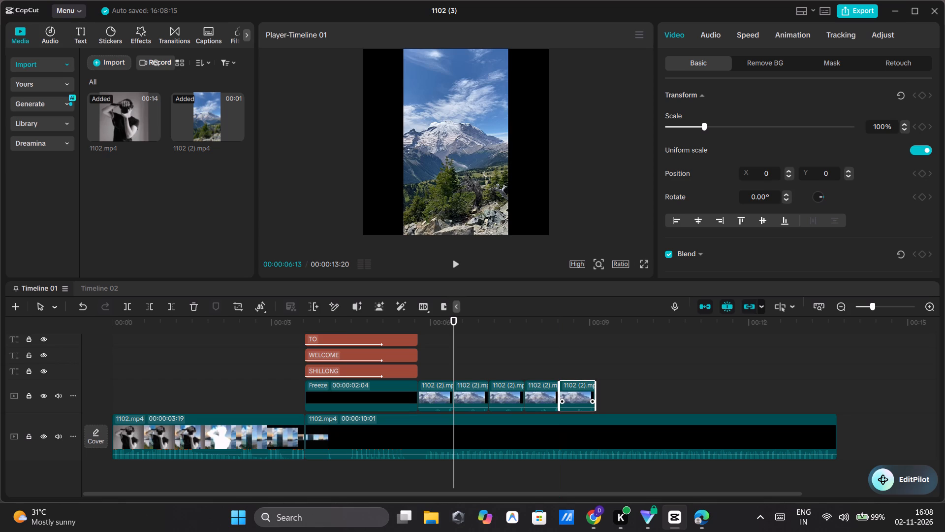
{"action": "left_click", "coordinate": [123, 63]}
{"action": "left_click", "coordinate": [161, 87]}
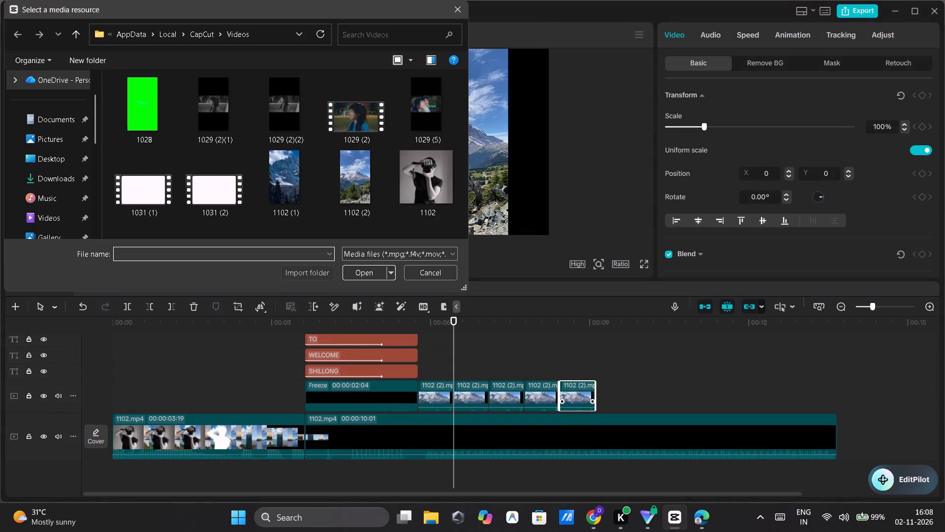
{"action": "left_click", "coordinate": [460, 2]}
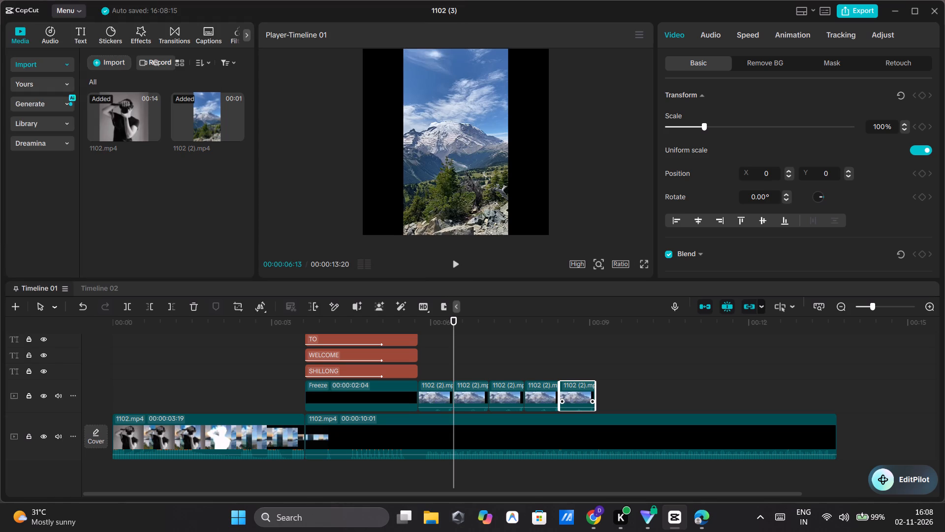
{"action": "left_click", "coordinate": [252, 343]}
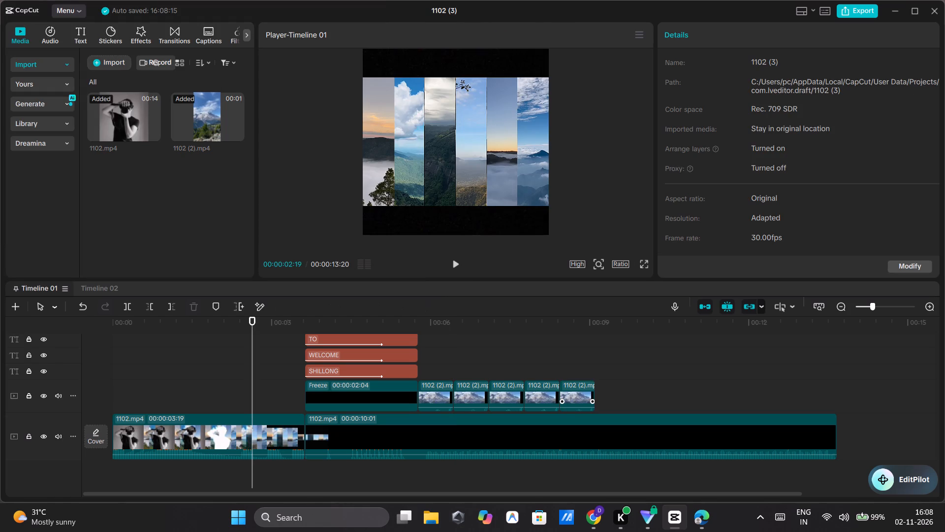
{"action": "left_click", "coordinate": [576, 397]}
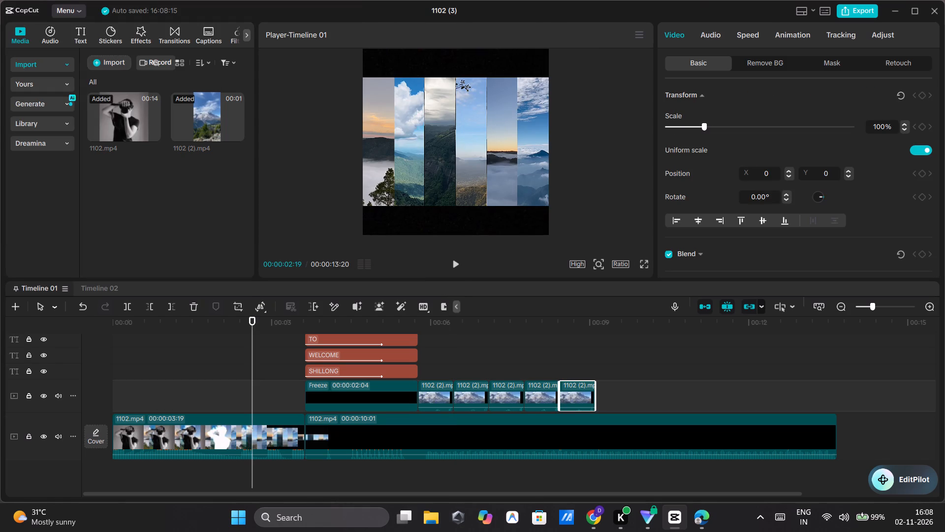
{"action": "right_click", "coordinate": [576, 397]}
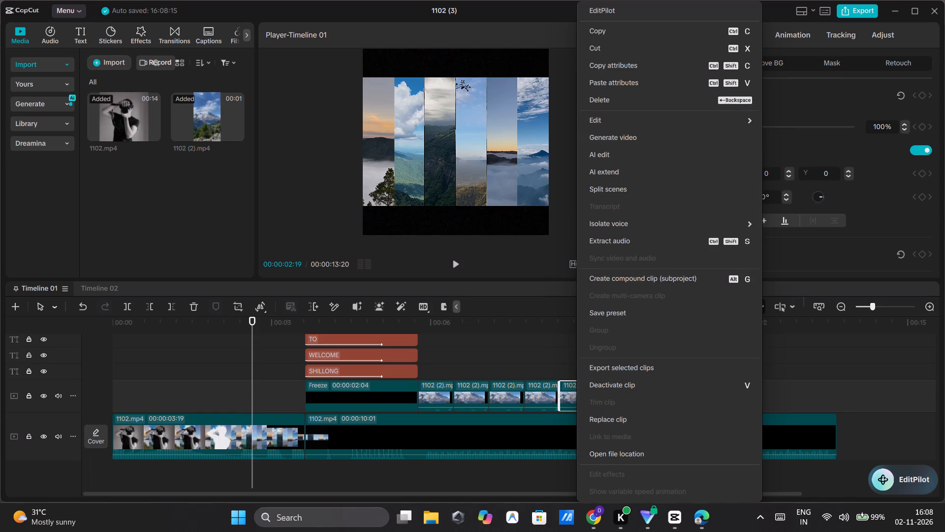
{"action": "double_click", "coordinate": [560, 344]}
Paste two more 1102 (2).mp4 copies at 00:00:09:03 and place them end to end on the overlay track.
{"action": "left_click_drag", "start_coordinate": [560, 344], "coordinate": [598, 353]}
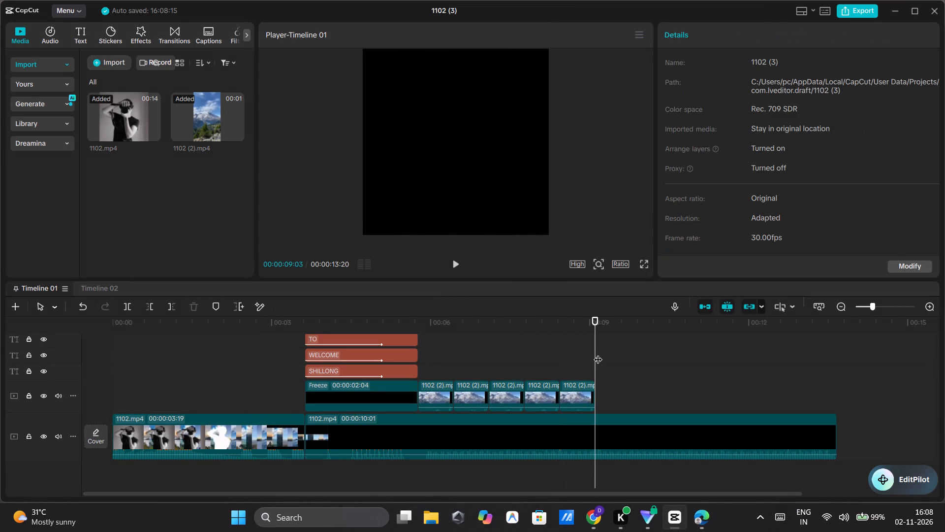
{"action": "key", "text": "ctrl+v"}
{"action": "key", "text": "ctrl+v"}
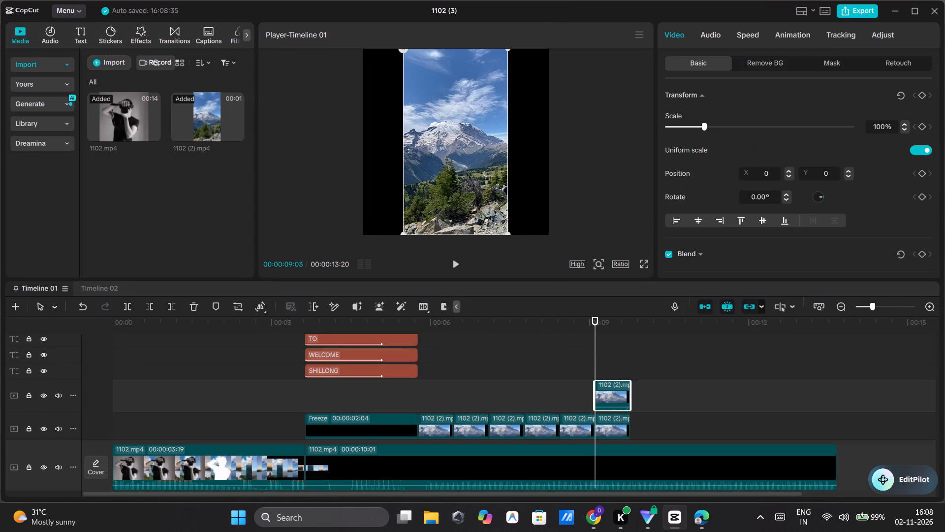
{"action": "left_click_drag", "start_coordinate": [610, 396], "coordinate": [647, 430]}
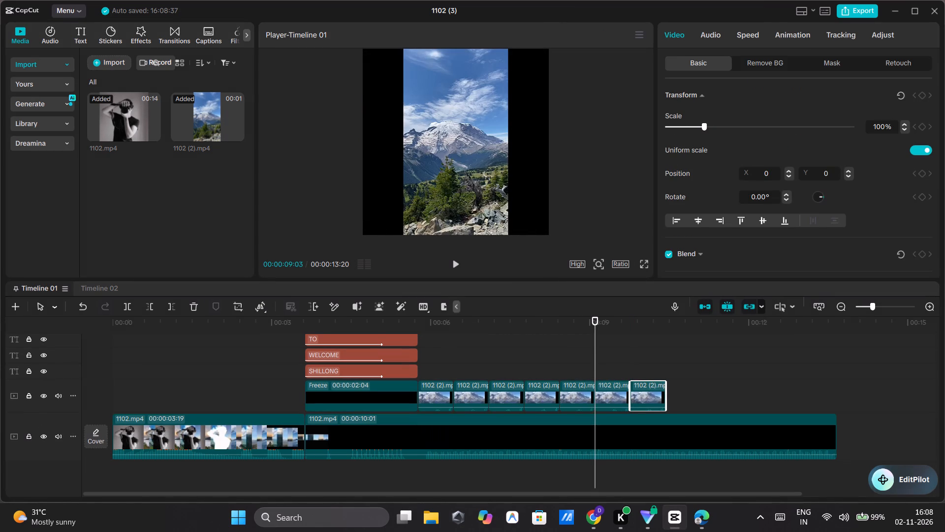
Paste three more 1102 (2).mp4 copies at 00:00:10:13 and line them up end to end on the overlay track.
{"action": "left_click", "coordinate": [666, 368]}
{"action": "key", "text": "ctrl+v"}
{"action": "key", "text": "ctrl+v"}
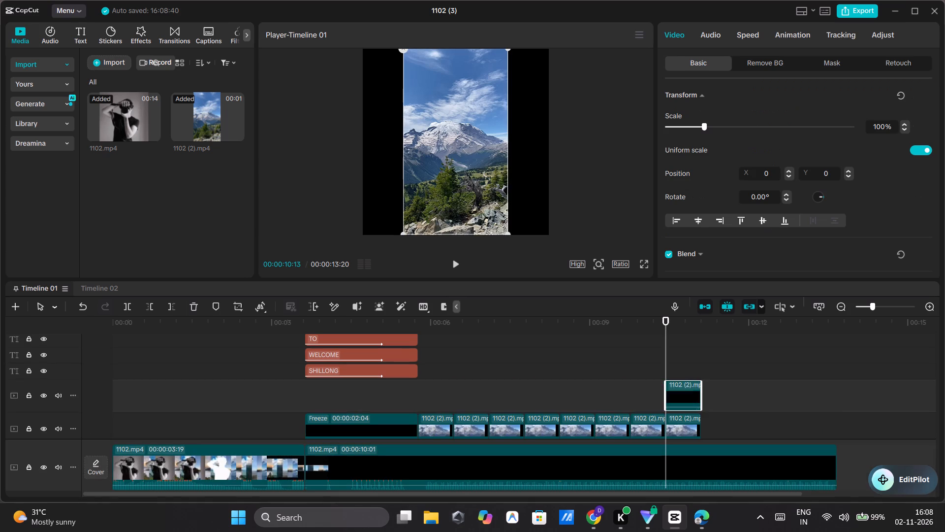
{"action": "key", "text": "ctrl+v"}
{"action": "left_click_drag", "start_coordinate": [687, 383], "coordinate": [739, 411]}
{"action": "left_click_drag", "start_coordinate": [689, 384], "coordinate": [725, 412]}
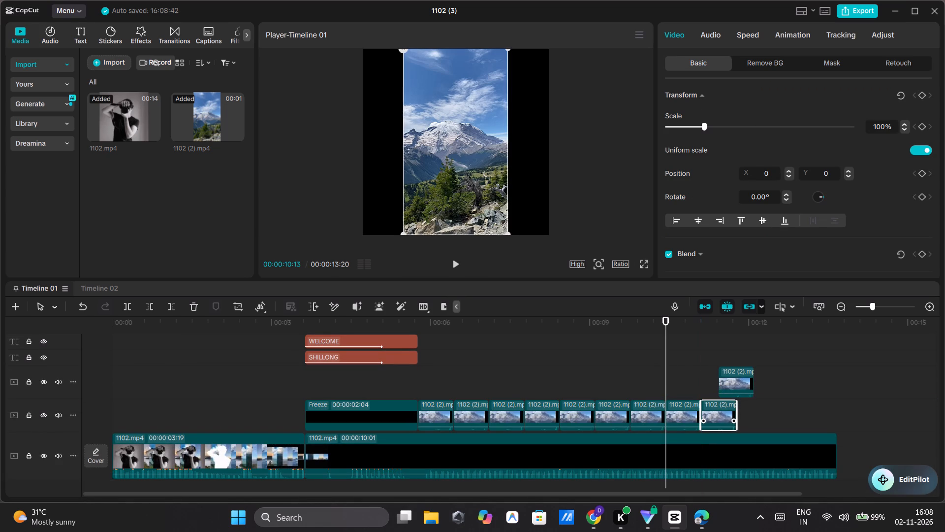
{"action": "left_click_drag", "start_coordinate": [741, 372], "coordinate": [752, 407]}
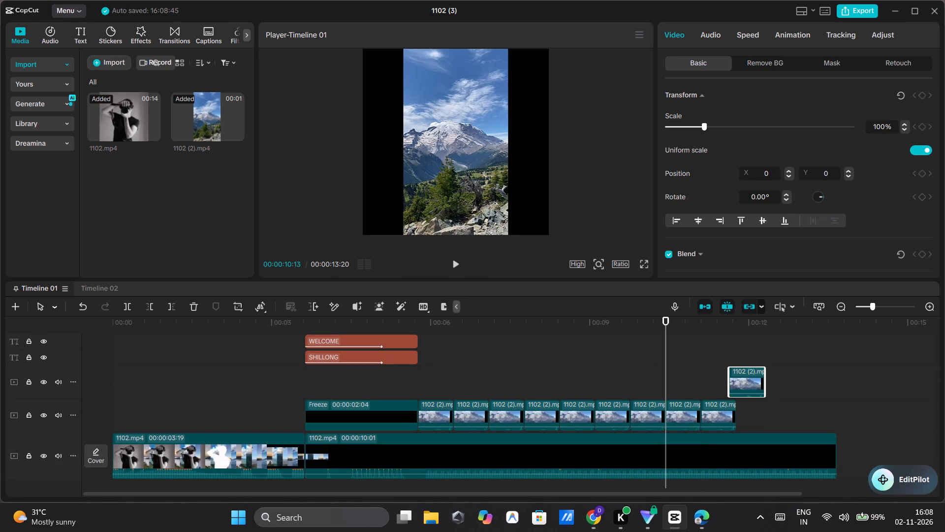
{"action": "left_click_drag", "start_coordinate": [745, 383], "coordinate": [754, 415]}
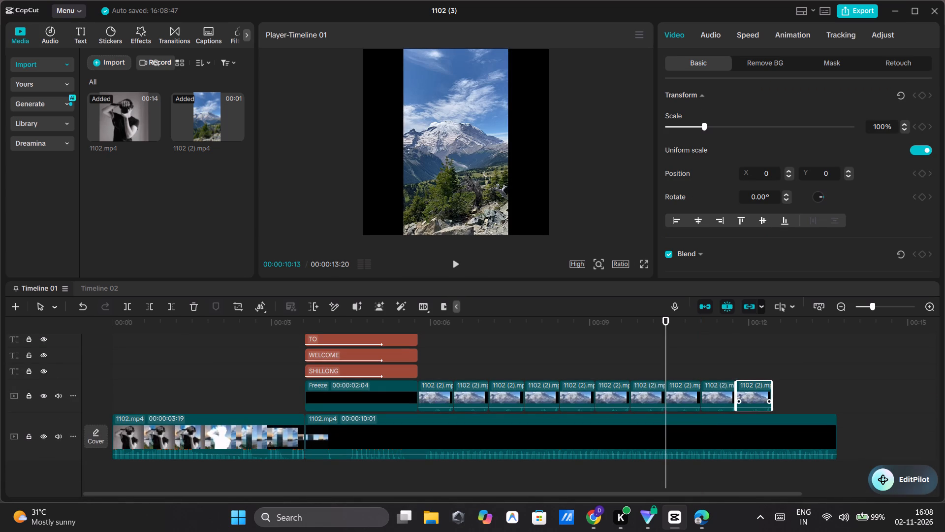
Paste one 1102 (2).mp4 copy at 00:00:12:13 and another at 00:00:13:03 on the overlay track.
{"action": "left_click", "coordinate": [772, 358], "text": "ctrl"}
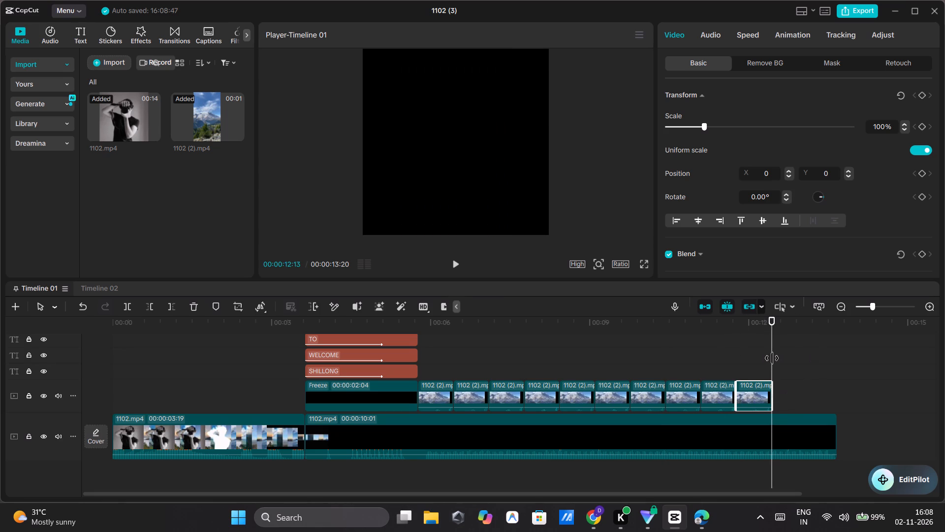
{"action": "key", "text": "ctrl+v"}
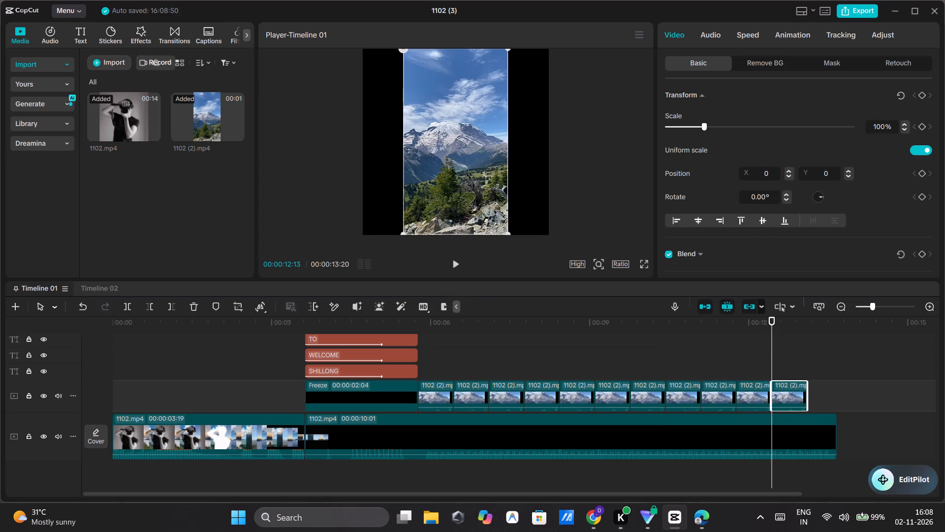
{"action": "left_click", "coordinate": [804, 360]}
{"action": "key", "text": "ctrl+v"}
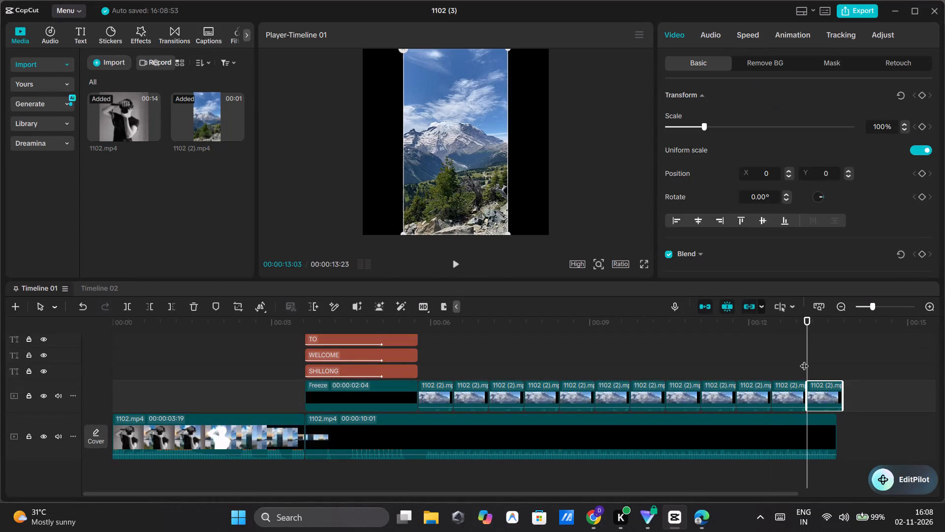
Trim the end of the last 1102 (2).mp4 copy to match the end of the main video at 00:00:13:20.
{"action": "left_click_drag", "start_coordinate": [841, 392], "coordinate": [836, 392]}
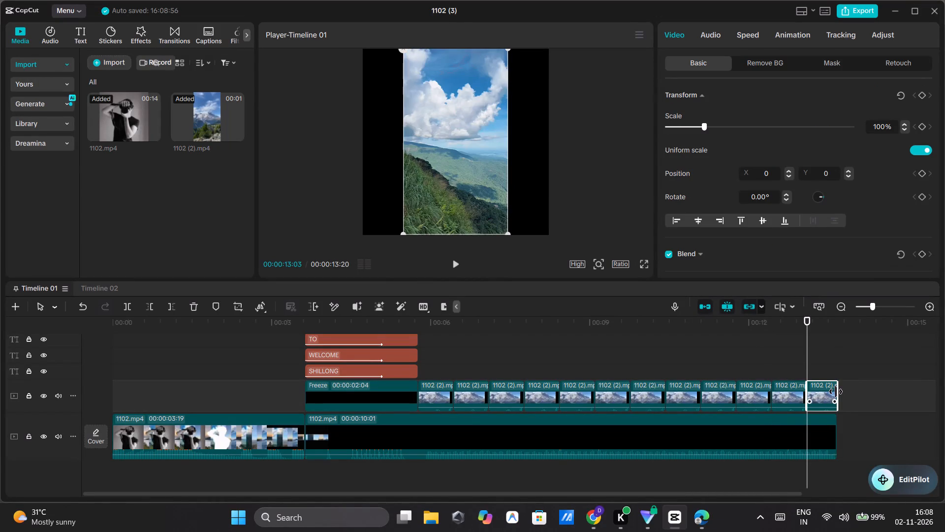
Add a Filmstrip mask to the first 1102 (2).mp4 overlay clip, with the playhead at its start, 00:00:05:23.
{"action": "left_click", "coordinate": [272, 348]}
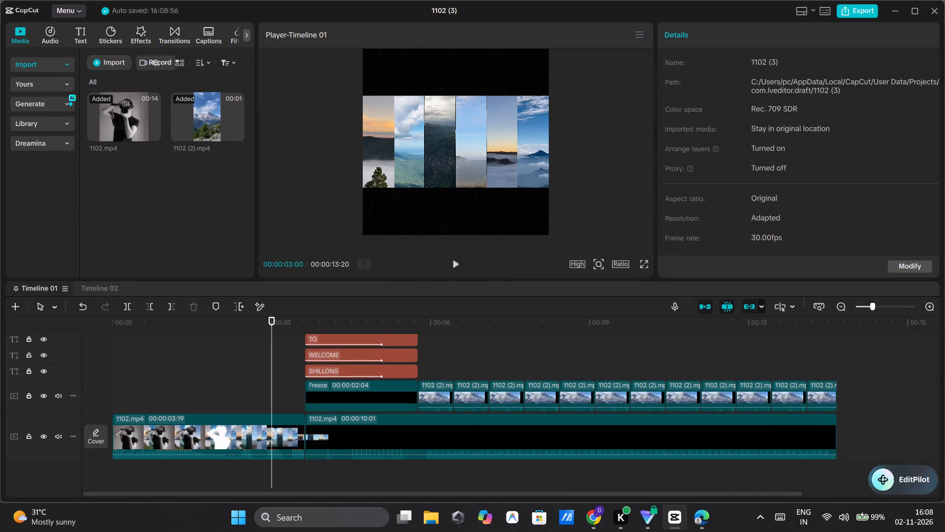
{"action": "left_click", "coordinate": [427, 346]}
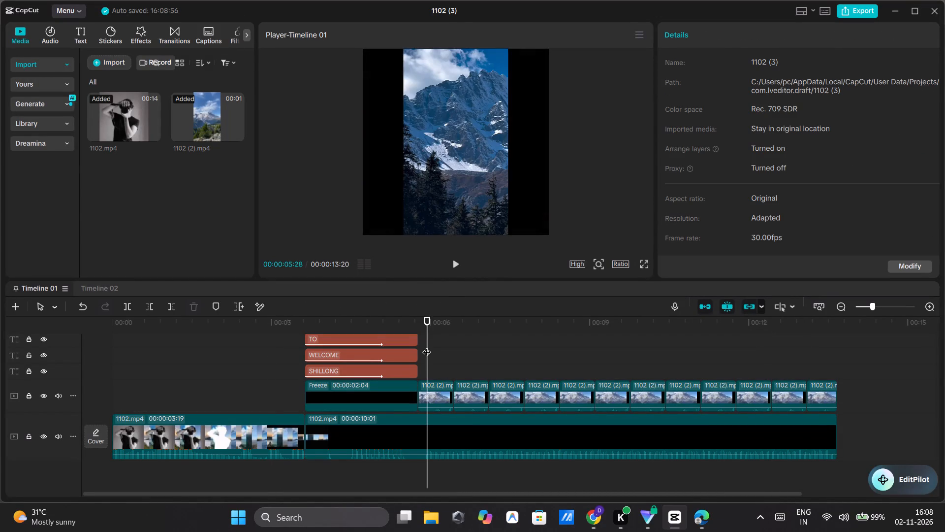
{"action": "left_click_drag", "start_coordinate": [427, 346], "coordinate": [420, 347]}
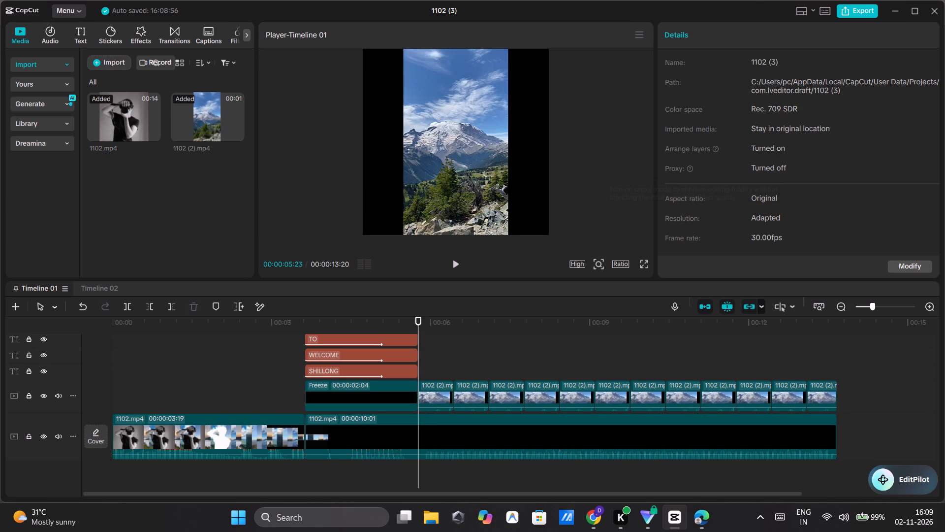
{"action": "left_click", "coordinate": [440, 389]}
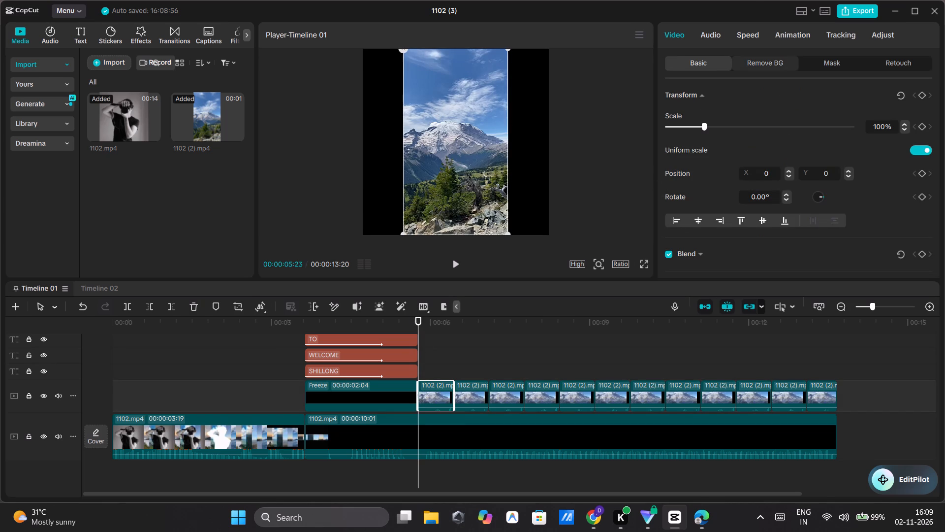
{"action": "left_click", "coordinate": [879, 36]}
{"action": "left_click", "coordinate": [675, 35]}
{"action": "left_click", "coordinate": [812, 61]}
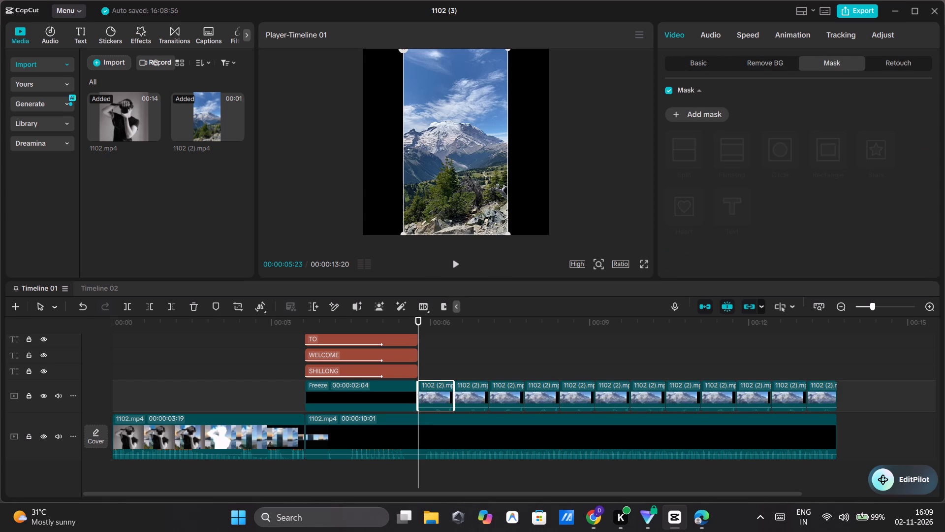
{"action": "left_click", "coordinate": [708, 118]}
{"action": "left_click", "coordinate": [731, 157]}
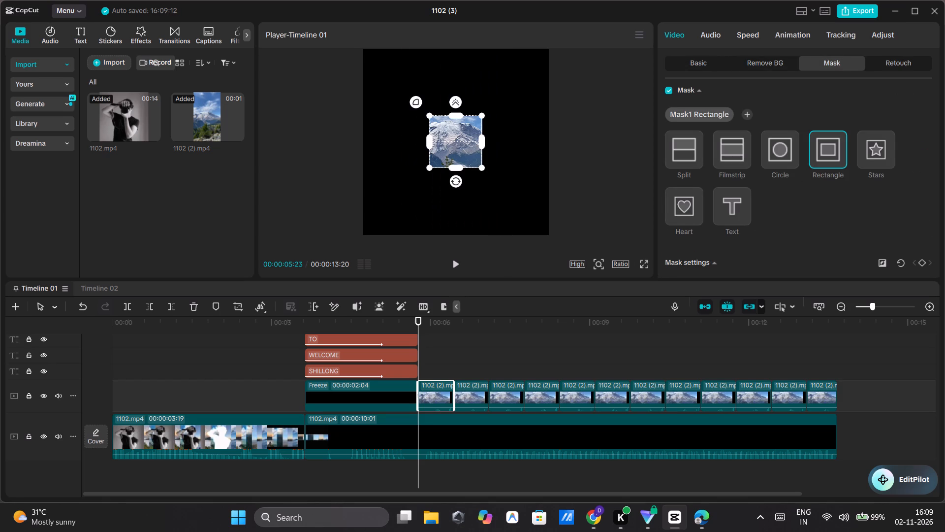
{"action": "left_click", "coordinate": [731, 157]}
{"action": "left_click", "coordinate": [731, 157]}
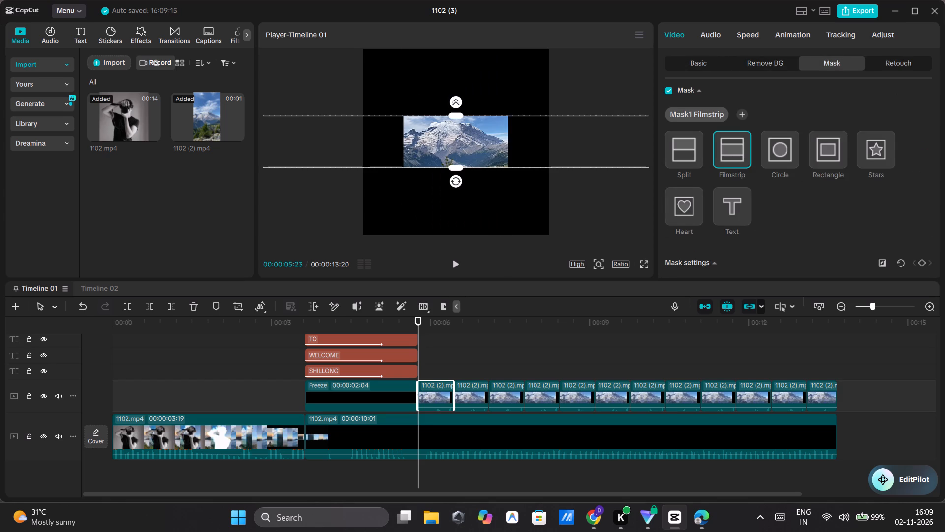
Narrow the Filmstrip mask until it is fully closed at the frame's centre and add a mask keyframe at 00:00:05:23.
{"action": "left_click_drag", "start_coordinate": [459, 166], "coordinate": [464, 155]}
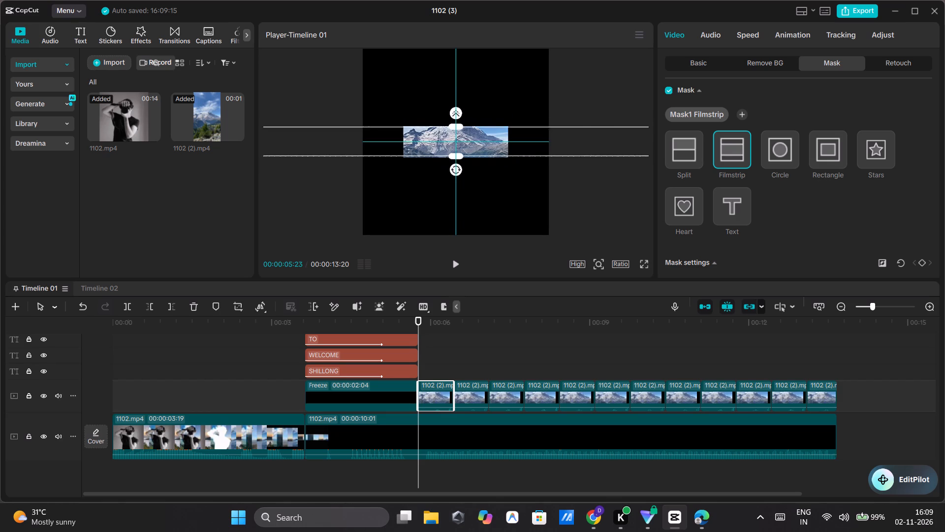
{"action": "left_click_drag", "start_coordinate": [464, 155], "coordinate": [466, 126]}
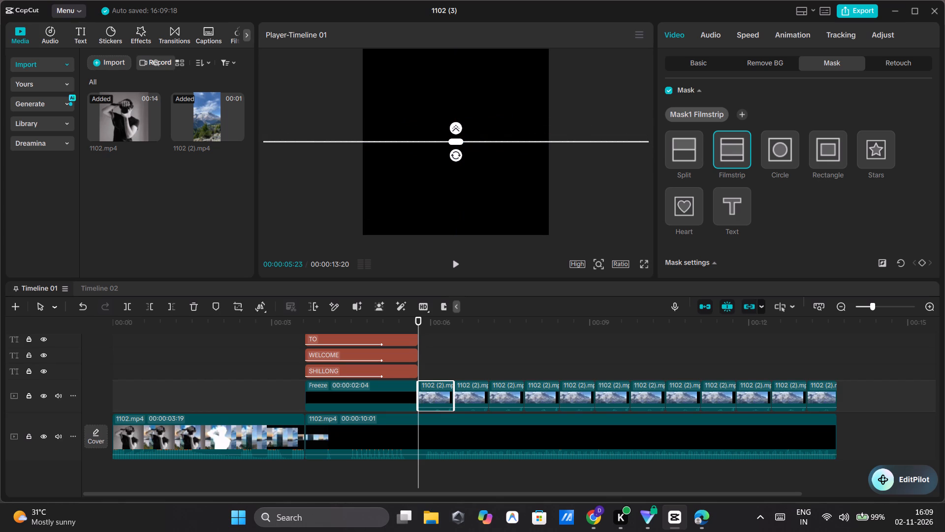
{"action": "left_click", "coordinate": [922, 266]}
Scrub through the 1102 (2).mp4 overlay clips to the end of the timeline at 00:00:13:20.
{"action": "left_click_drag", "start_coordinate": [418, 327], "coordinate": [695, 346]}
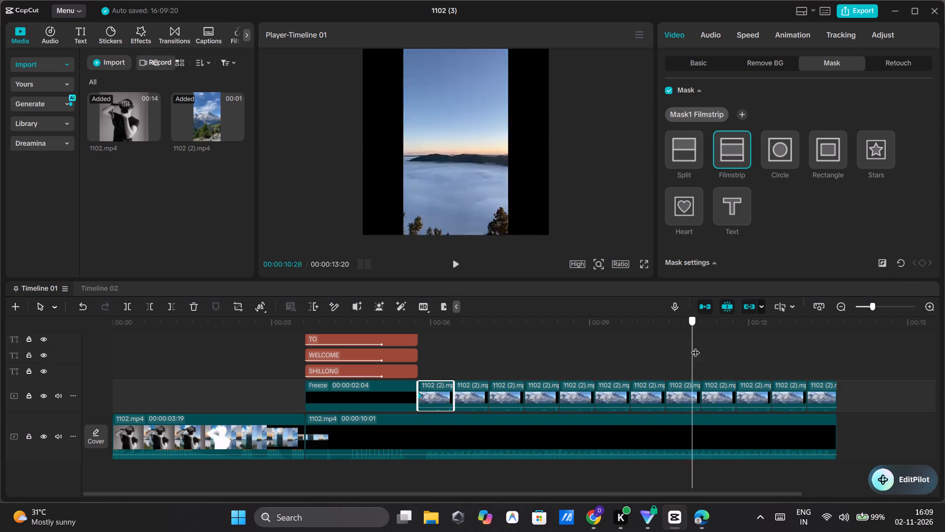
{"action": "left_click_drag", "start_coordinate": [695, 346], "coordinate": [743, 348]}
{"action": "left_click_drag", "start_coordinate": [743, 348], "coordinate": [901, 346]}
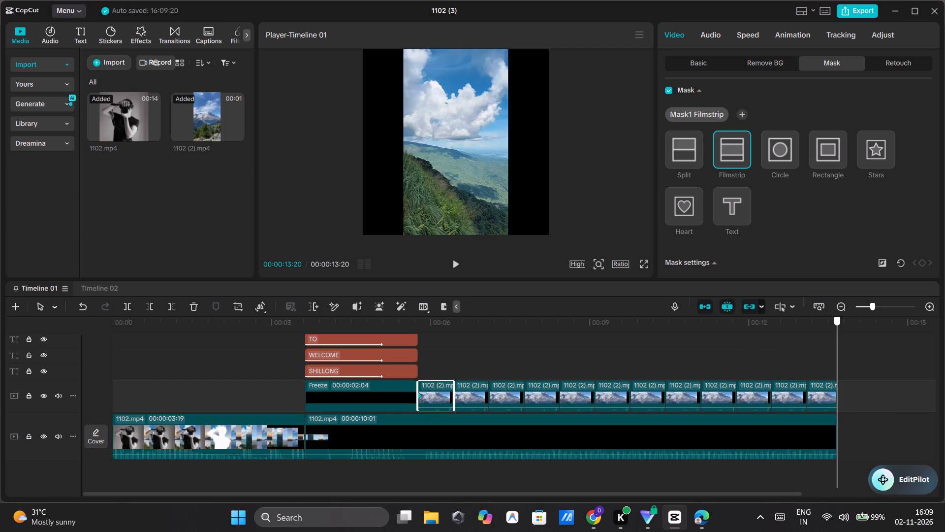
{"action": "left_click_drag", "start_coordinate": [901, 346], "coordinate": [862, 350]}
{"action": "left_click_drag", "start_coordinate": [862, 350], "coordinate": [850, 351]}
{"action": "left_click_drag", "start_coordinate": [850, 351], "coordinate": [853, 351]}
{"action": "left_click_drag", "start_coordinate": [853, 351], "coordinate": [854, 351]}
Delete all the 1102 (2).mp4 clips from the overlay track, keeping the Freeze clip and the title texts.
{"action": "left_click_drag", "start_coordinate": [439, 363], "coordinate": [672, 404]}
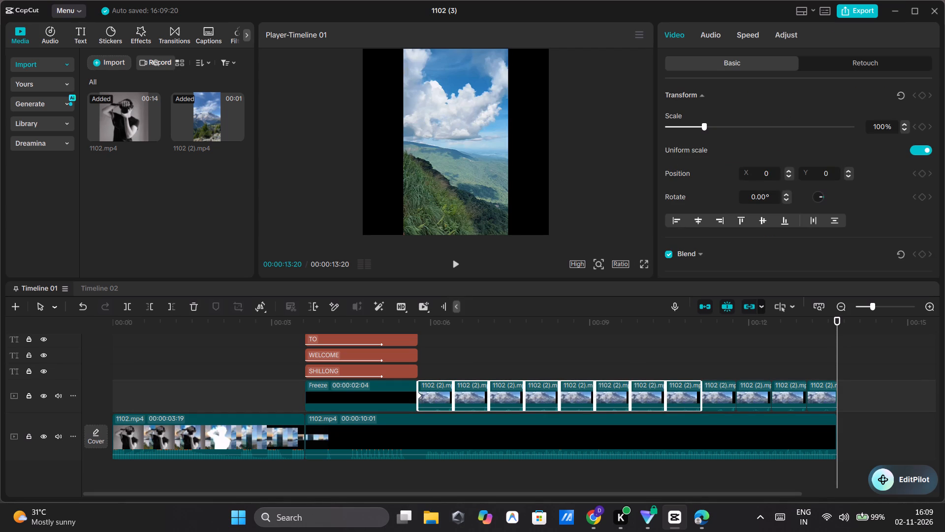
{"action": "key", "text": "BackSpace"}
{"action": "left_click_drag", "start_coordinate": [642, 392], "coordinate": [774, 390]}
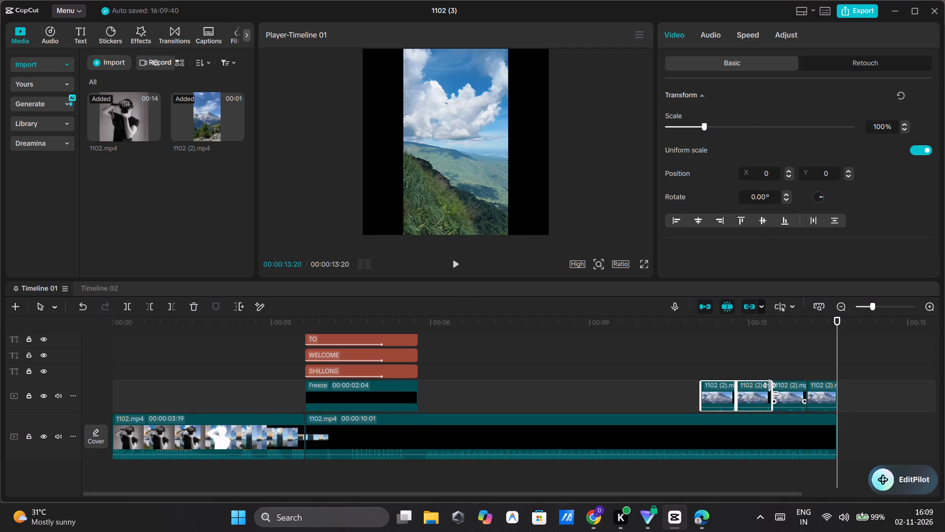
{"action": "left_click_drag", "start_coordinate": [723, 373], "coordinate": [833, 392]}
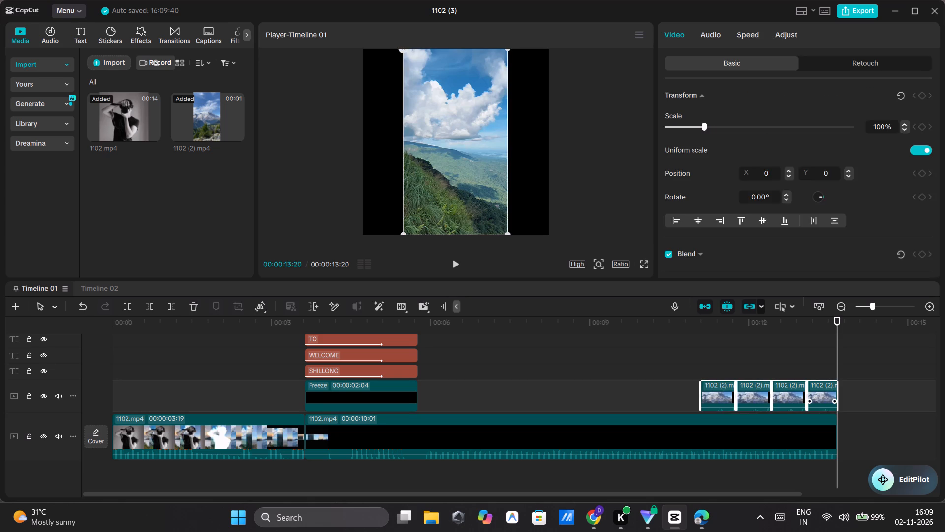
{"action": "key", "text": "BackSpace"}
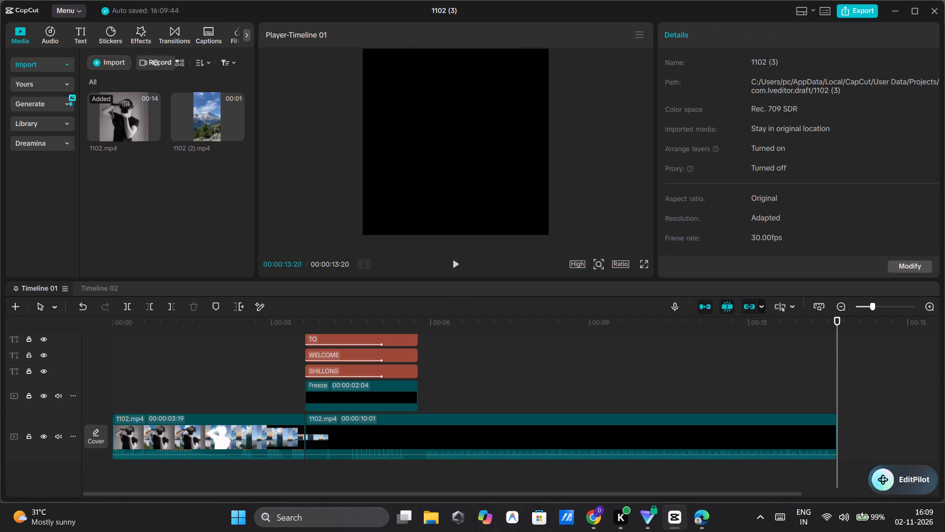
Close the 1102 (3) project and return to the home page.
{"action": "left_click", "coordinate": [933, 10]}
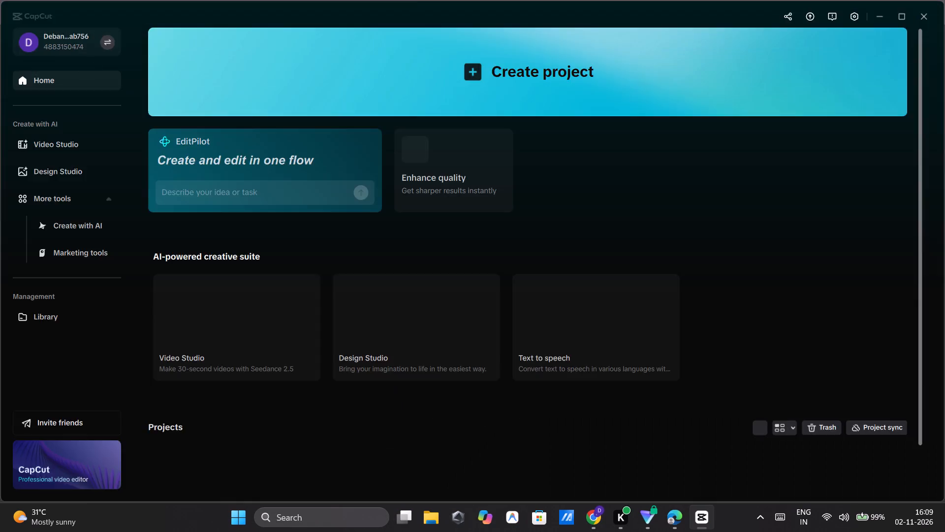
{"action": "scroll", "coordinate": [306, 332], "scroll_direction": "down", "scroll_amount": 2}
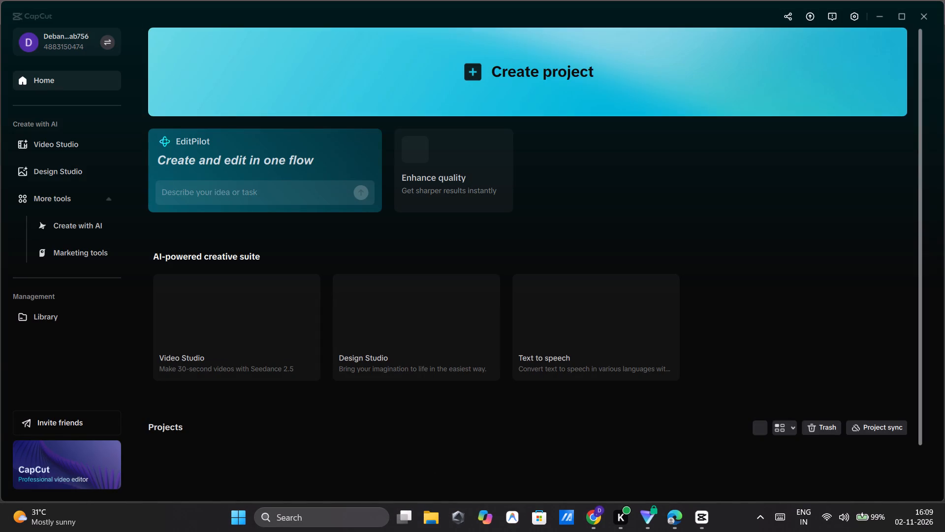
{"action": "scroll", "coordinate": [281, 401], "scroll_direction": "down", "scroll_amount": 2}
{"action": "scroll", "coordinate": [346, 440], "scroll_direction": "down", "scroll_amount": 1}
{"action": "scroll", "coordinate": [440, 325], "scroll_direction": "down", "scroll_amount": 3}
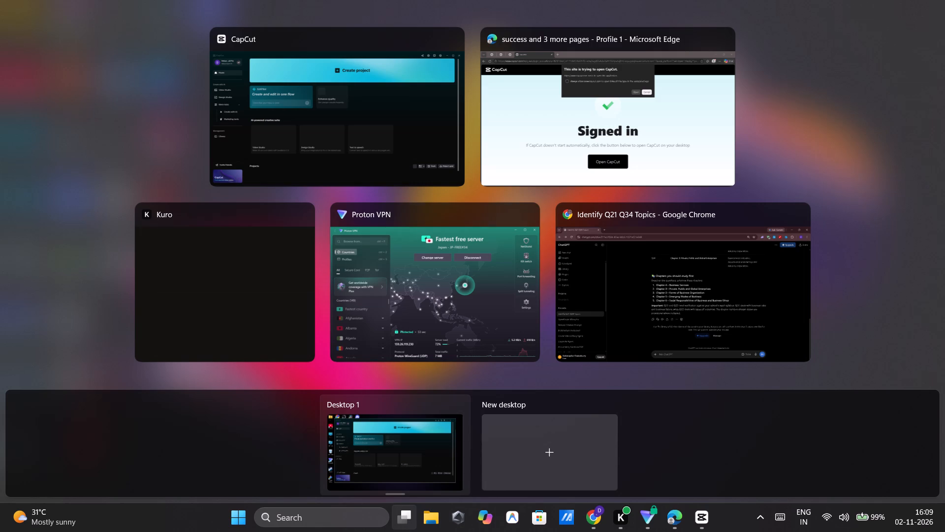
Close the Microsoft Edge window from the overview of open windows.
{"action": "left_click", "coordinate": [727, 36]}
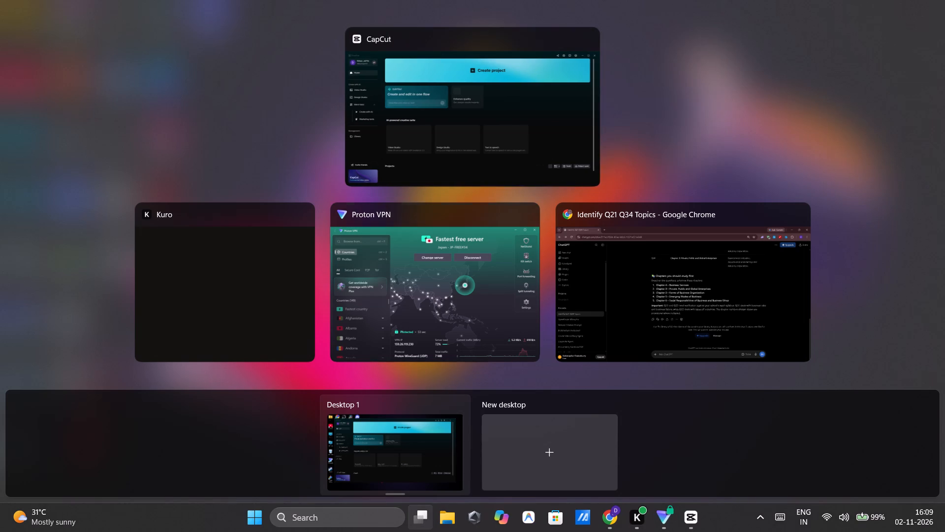
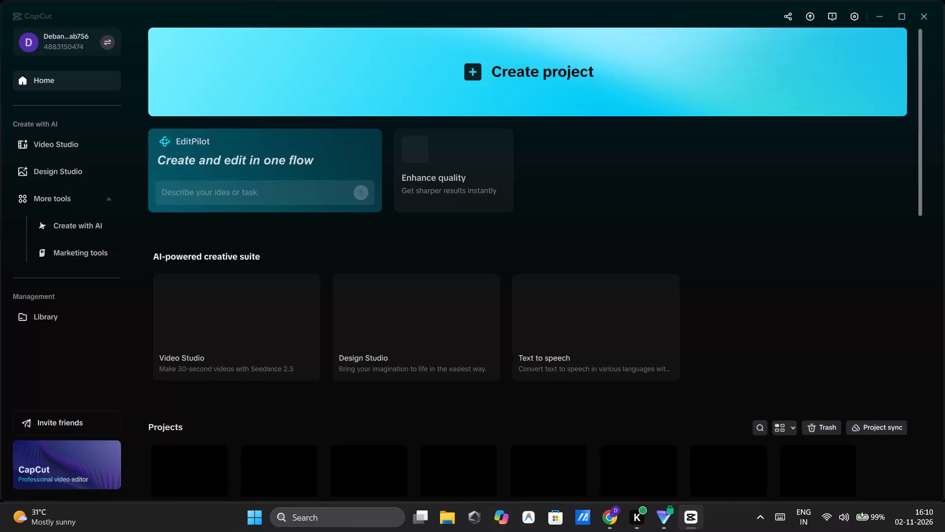
Look through the thumbnails of the saved projects on the home page, including the 1102 series.
{"action": "scroll", "coordinate": [389, 253], "scroll_direction": "up", "scroll_amount": 3}
{"action": "double_click", "coordinate": [389, 253]}
{"action": "scroll", "coordinate": [389, 253], "scroll_direction": "down", "scroll_amount": 18}
{"action": "scroll", "coordinate": [389, 253], "scroll_direction": "up", "scroll_amount": 10}
{"action": "scroll", "coordinate": [389, 253], "scroll_direction": "down", "scroll_amount": 2}
{"action": "scroll", "coordinate": [293, 348], "scroll_direction": "down", "scroll_amount": 2}
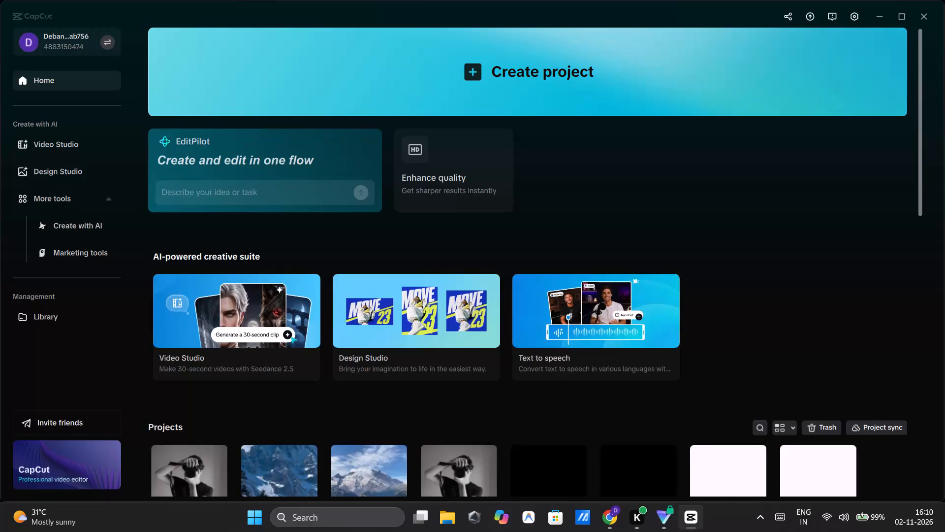
{"action": "scroll", "coordinate": [293, 348], "scroll_direction": "down", "scroll_amount": 4}
{"action": "scroll", "coordinate": [293, 348], "scroll_direction": "up", "scroll_amount": 3}
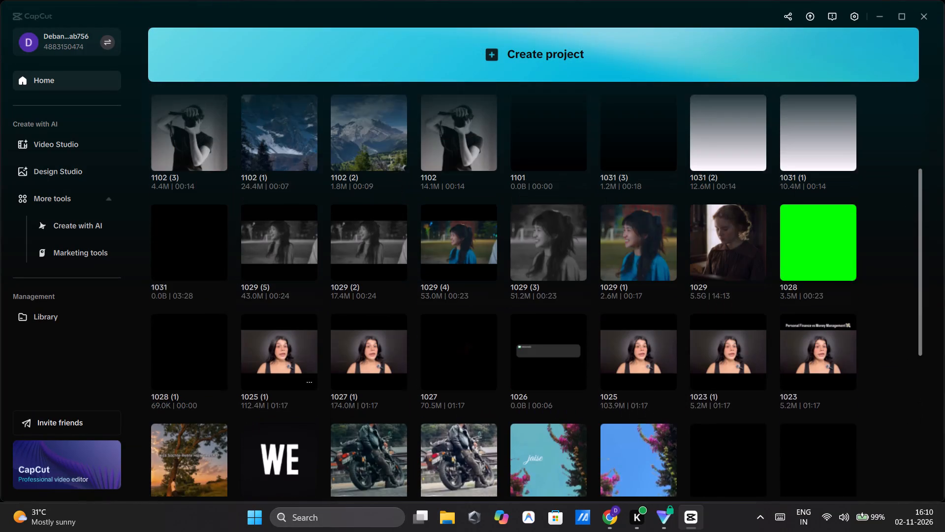
{"action": "scroll", "coordinate": [293, 348], "scroll_direction": "up", "scroll_amount": 1}
{"action": "scroll", "coordinate": [229, 259], "scroll_direction": "up", "scroll_amount": 1}
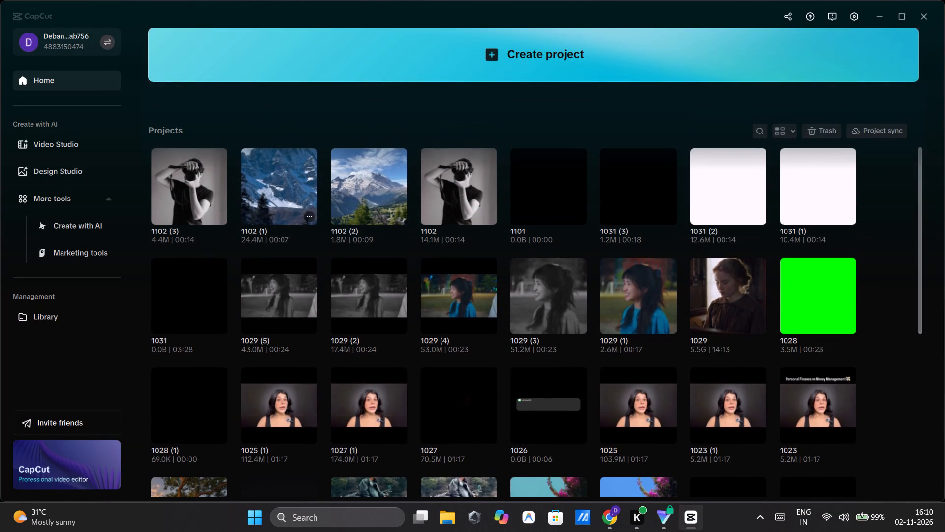
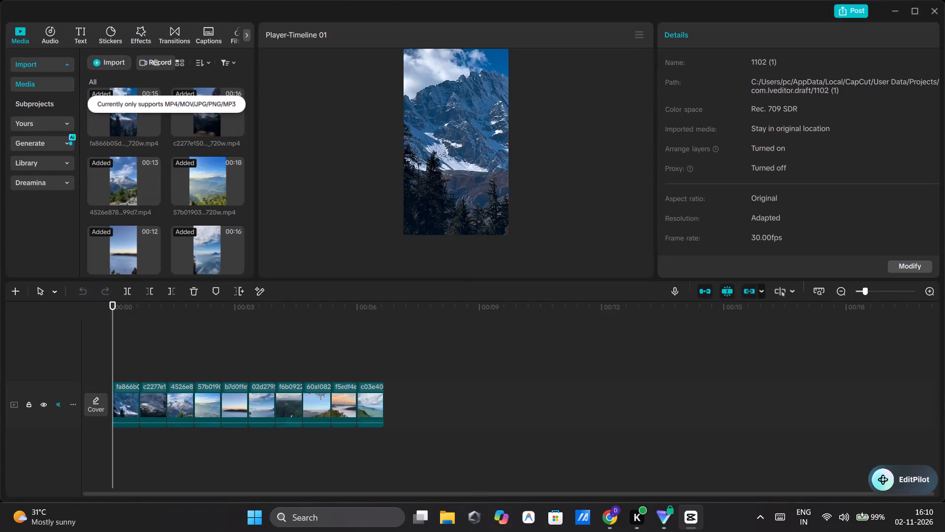
Play the 1102 (1) timeline from the start to review its clips, pausing in the second-to-last clip.
{"action": "left_click", "coordinate": [454, 264]}
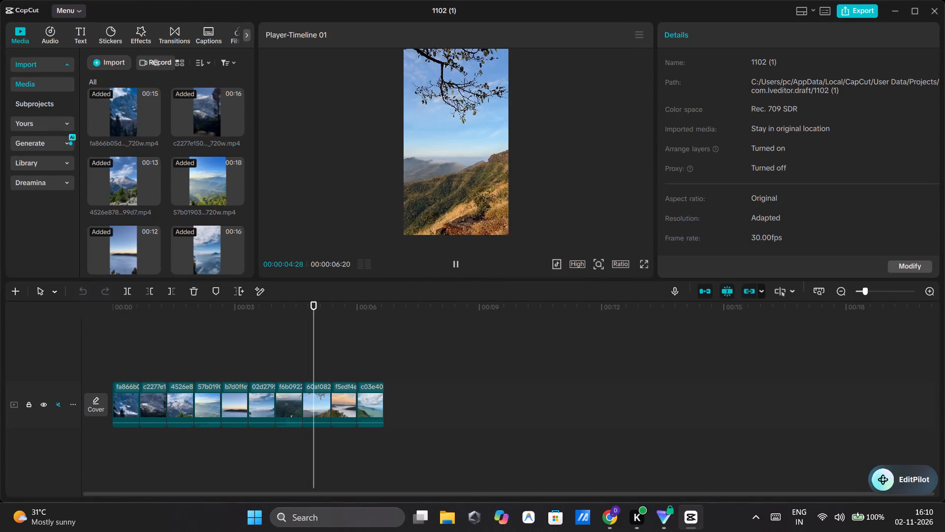
{"action": "left_click", "coordinate": [457, 266]}
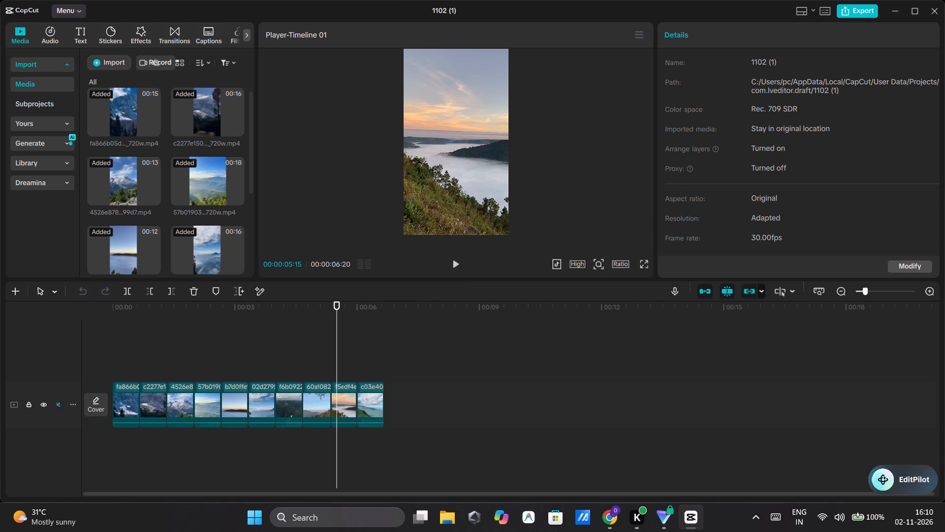
Leave the 1102 (1) project and return to the home page.
{"action": "left_click", "coordinate": [62, 13]}
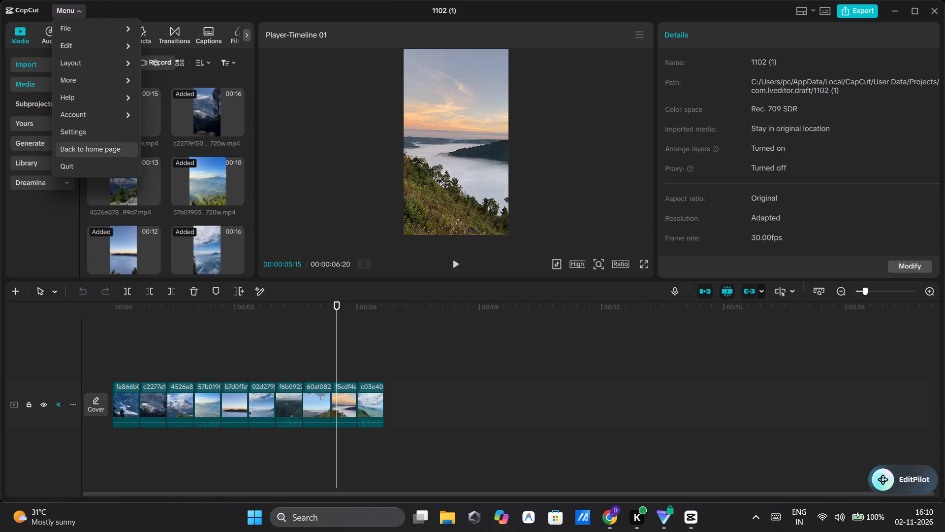
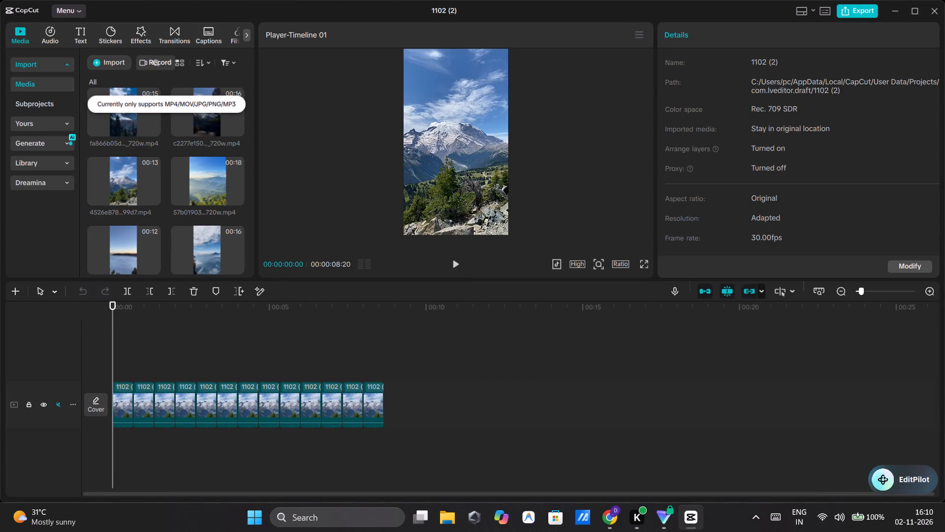
Play the 1102 (2) timeline from the start to review its opening clips, pausing in the third clip.
{"action": "left_click", "coordinate": [456, 264]}
{"action": "left_click", "coordinate": [456, 264]}
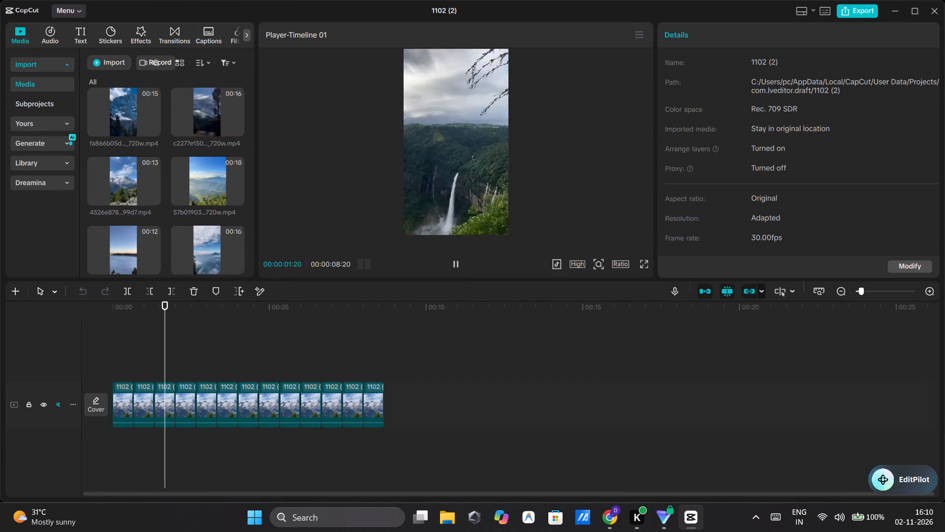
Leave the 1102 (2) project and return to the home page.
{"action": "left_click", "coordinate": [82, 11]}
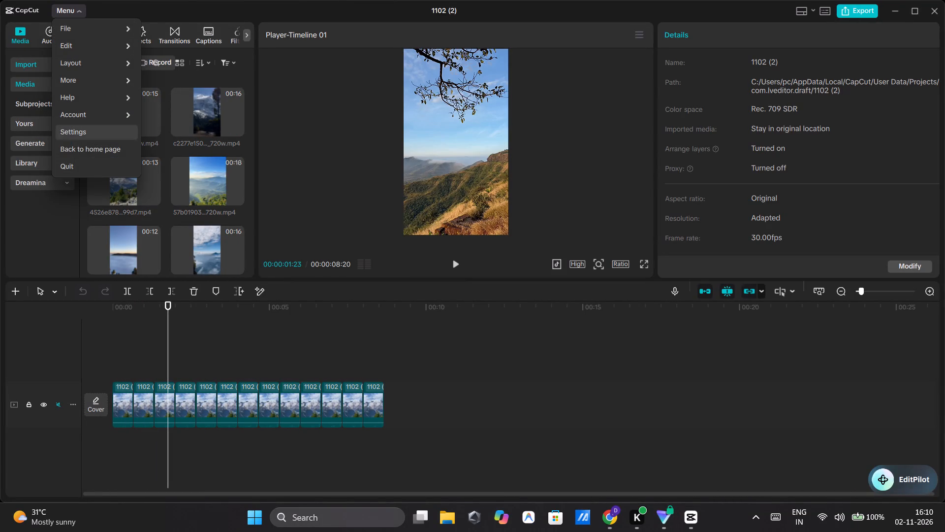
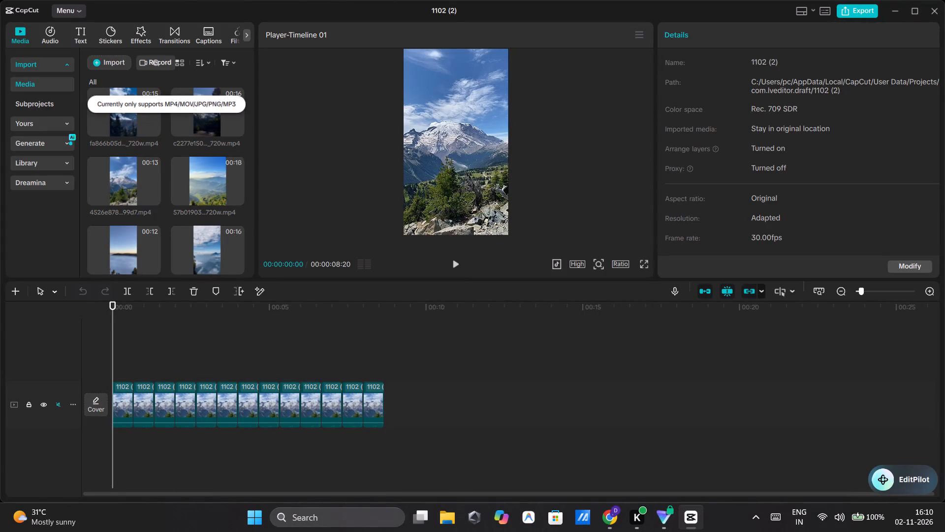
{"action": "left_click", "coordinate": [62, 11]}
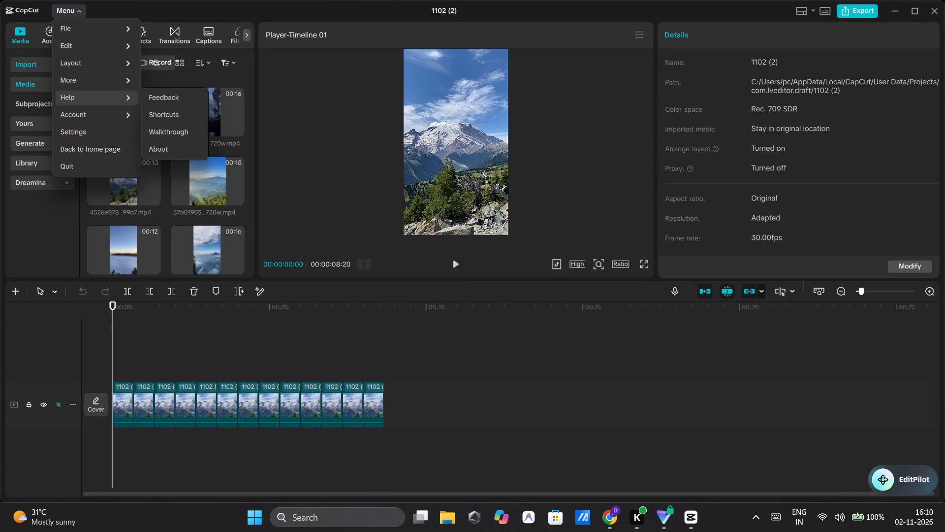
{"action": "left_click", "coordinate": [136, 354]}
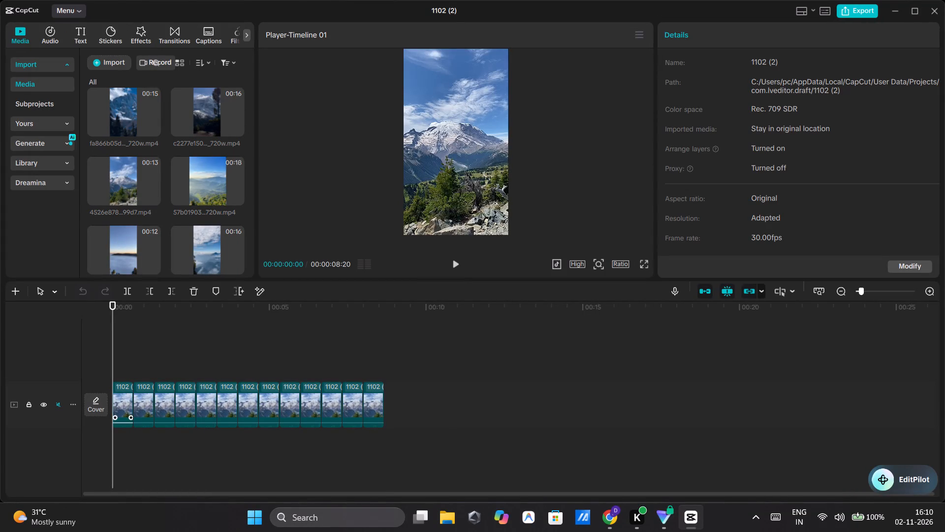
Select all the repeated 1102 (2) clips on the main track and delete them to empty the timeline.
{"action": "left_click", "coordinate": [125, 448]}
{"action": "left_click_drag", "start_coordinate": [125, 448], "coordinate": [80, 474]}
{"action": "left_click_drag", "start_coordinate": [120, 458], "coordinate": [370, 399]}
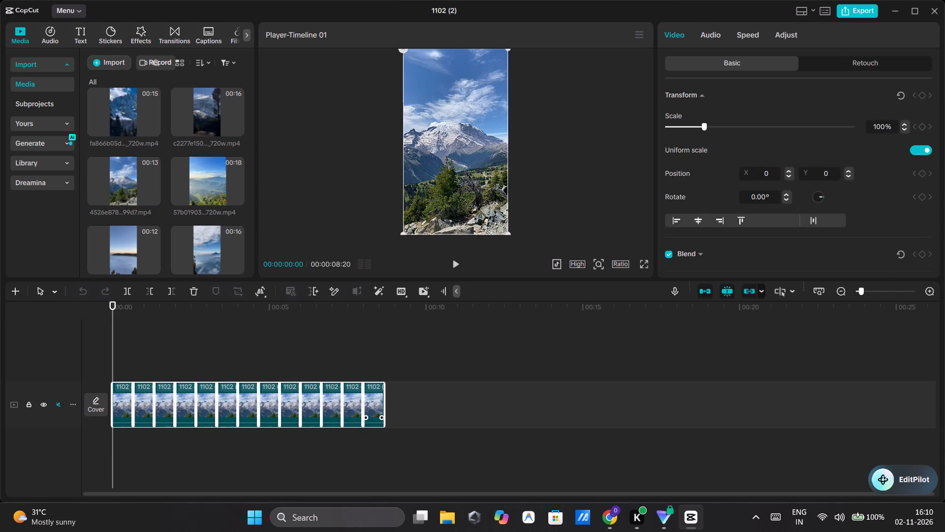
{"action": "key", "text": "backslash"}
{"action": "key", "text": "BackSpace"}
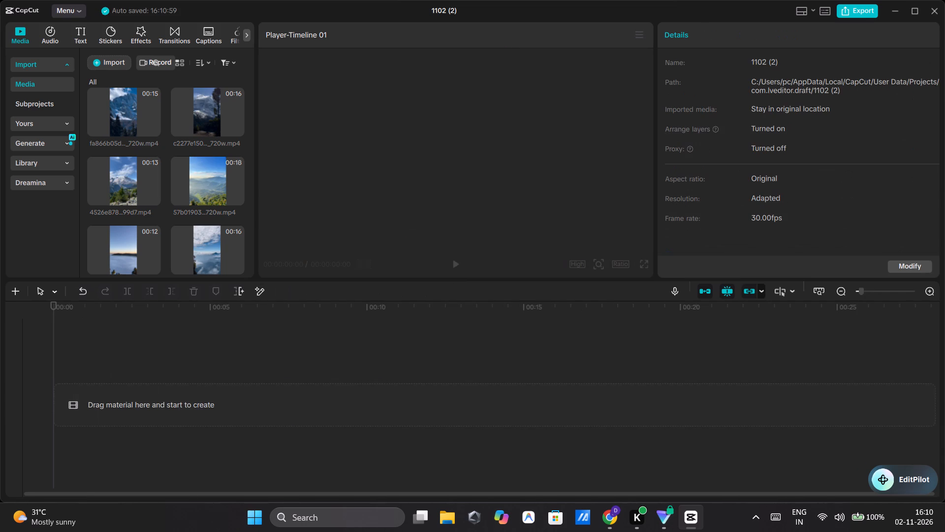
{"action": "left_click", "coordinate": [202, 393]}
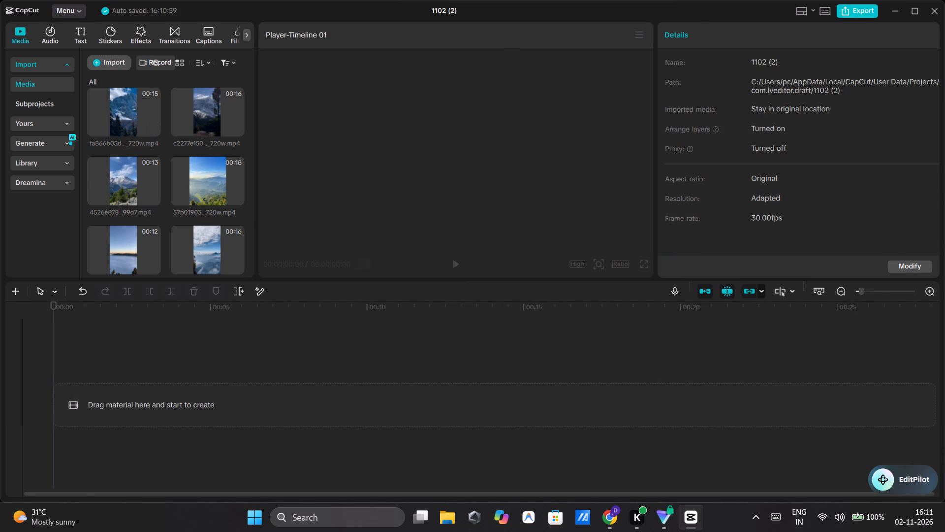
Import the 1102 (1) video from the CapCut Videos folder and add it to the empty main track.
{"action": "left_click", "coordinate": [116, 68]}
{"action": "left_click", "coordinate": [137, 88]}
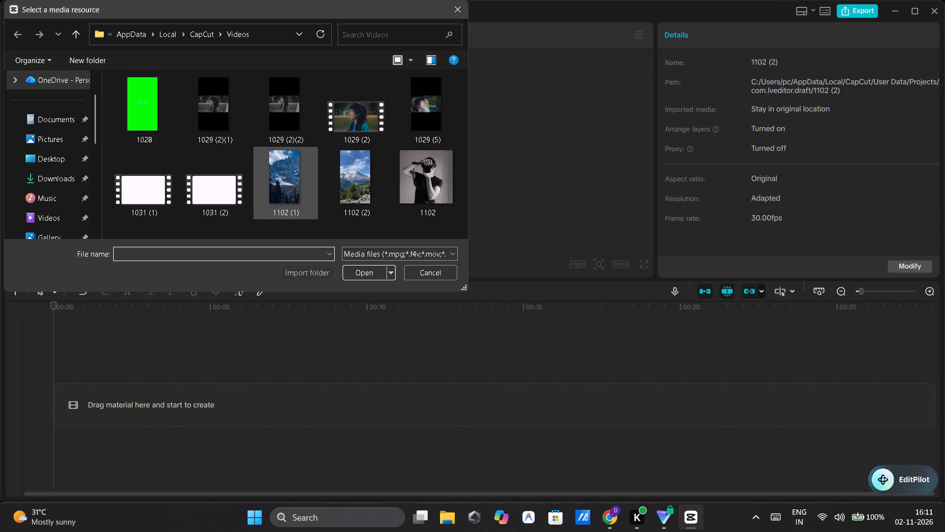
{"action": "double_click", "coordinate": [309, 192]}
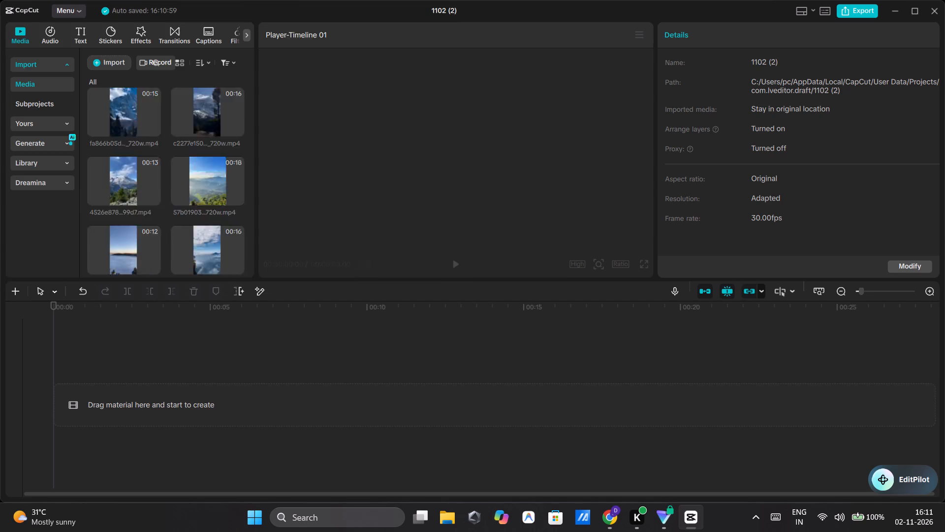
{"action": "left_click", "coordinate": [234, 249]}
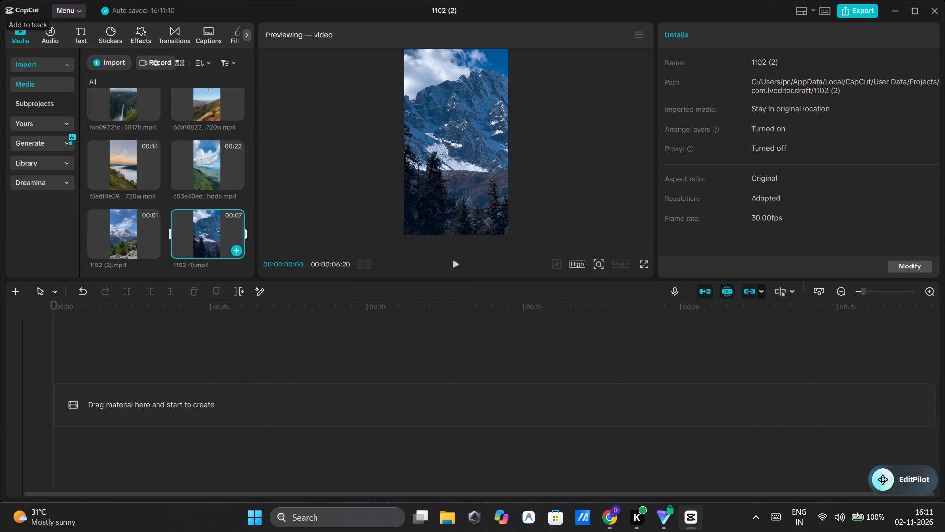
Play the 1102 (1) clip from the start through to its end to review it.
{"action": "left_click", "coordinate": [457, 261]}
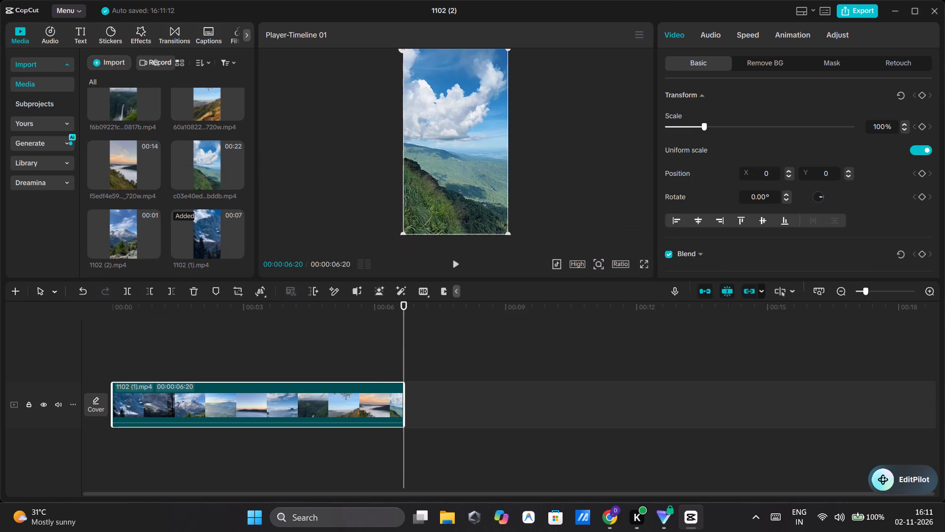
Open the application's main command list while in the 1102 (2) project.
{"action": "left_click", "coordinate": [65, 11]}
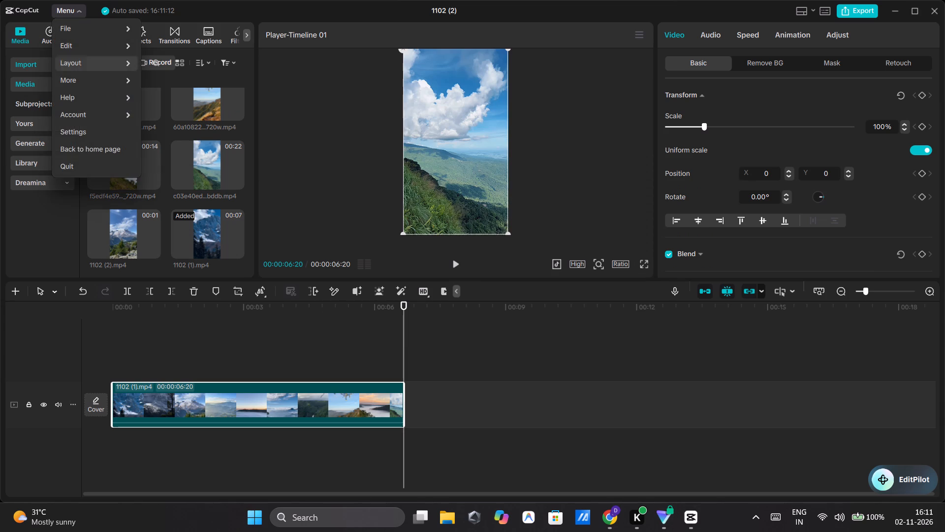
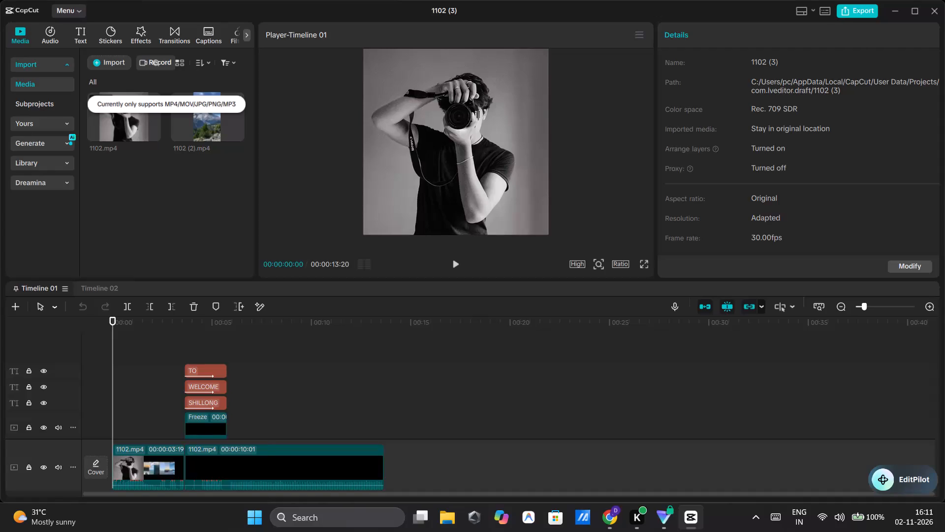
Import the 1102 (1) video from the CapCut Videos folder into the 1102 (3) project's media.
{"action": "scroll", "coordinate": [296, 371], "scroll_direction": "up", "scroll_amount": 2, "text": "ctrl"}
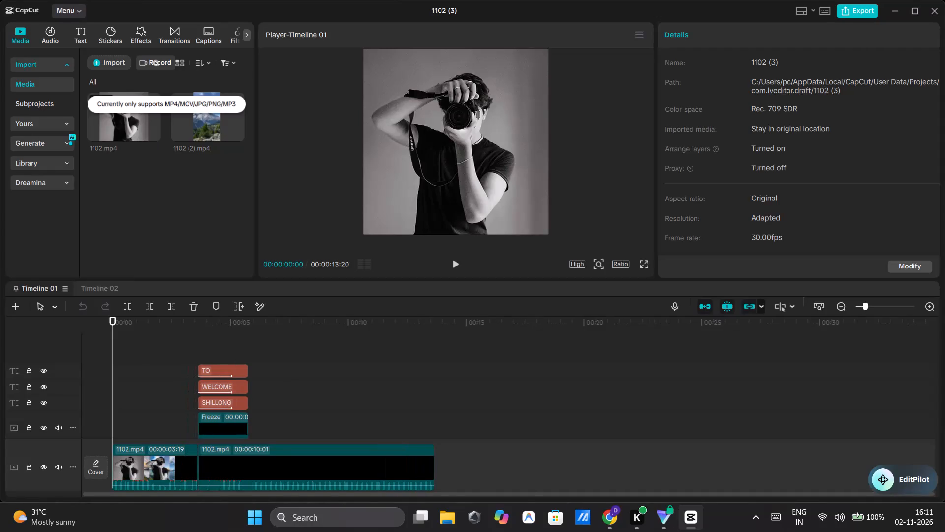
{"action": "scroll", "coordinate": [296, 371], "scroll_direction": "up", "scroll_amount": 10, "text": "ctrl"}
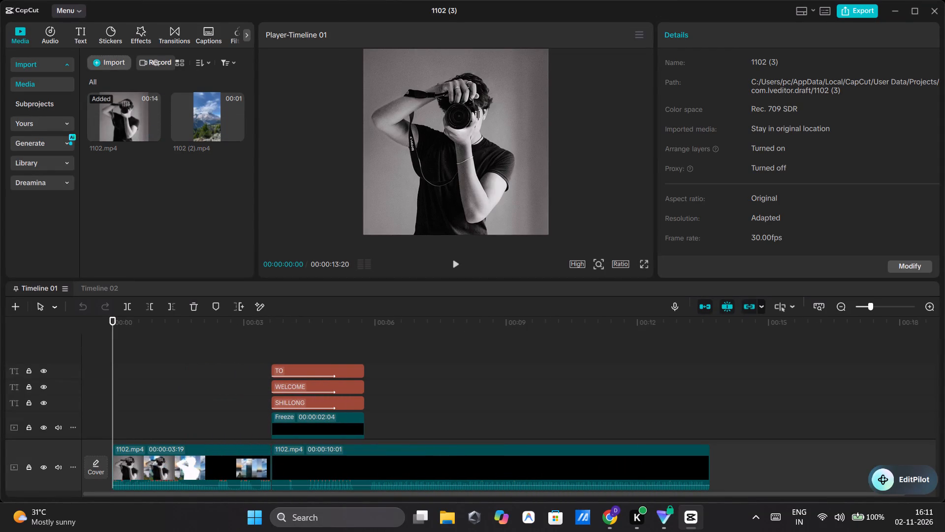
{"action": "left_click", "coordinate": [116, 66]}
{"action": "left_click_drag", "start_coordinate": [123, 77], "coordinate": [117, 88]}
{"action": "left_click", "coordinate": [117, 88]}
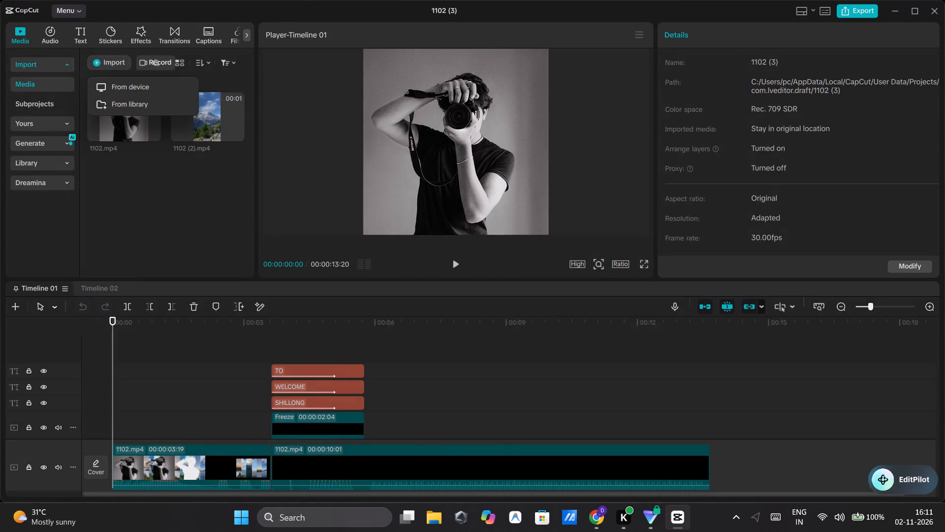
{"action": "left_click", "coordinate": [299, 187]}
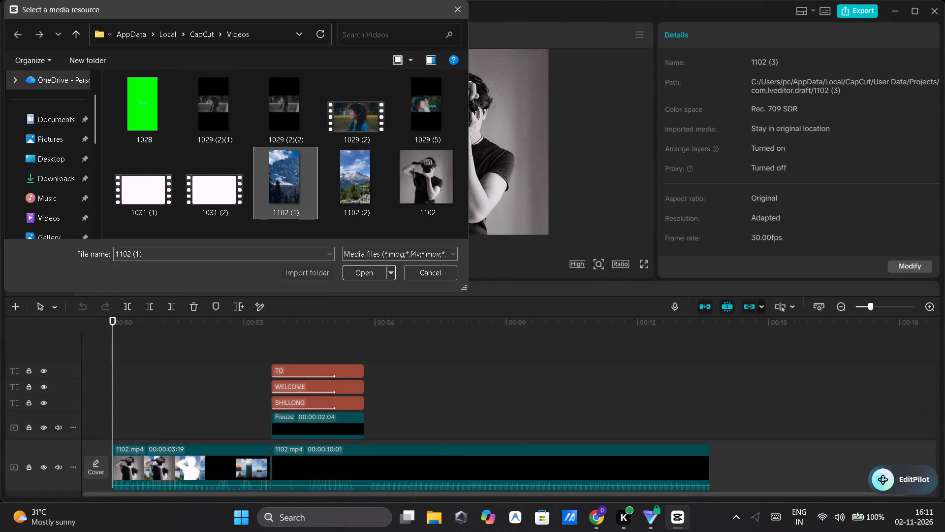
{"action": "double_click", "coordinate": [299, 187]}
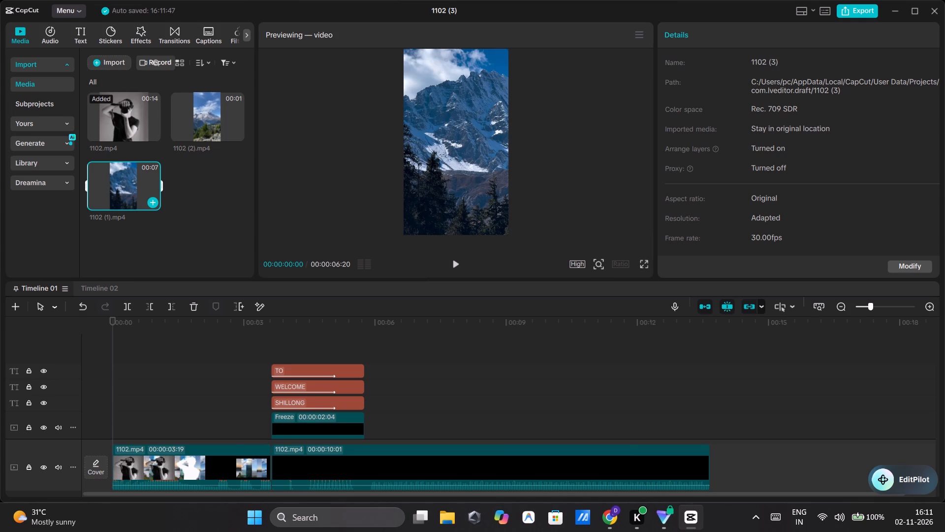
Add the 1102 (1) clip to the timeline and place it on the overlay track directly after the Freeze clip.
{"action": "left_click", "coordinate": [151, 204]}
{"action": "left_click_drag", "start_coordinate": [303, 464], "coordinate": [586, 416]}
{"action": "left_click_drag", "start_coordinate": [586, 416], "coordinate": [578, 416]}
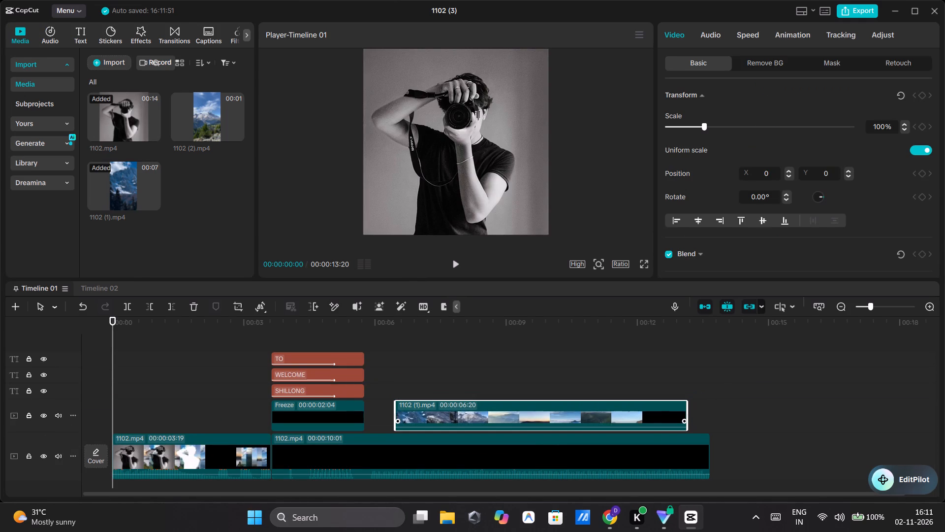
{"action": "left_click_drag", "start_coordinate": [578, 416], "coordinate": [554, 415]}
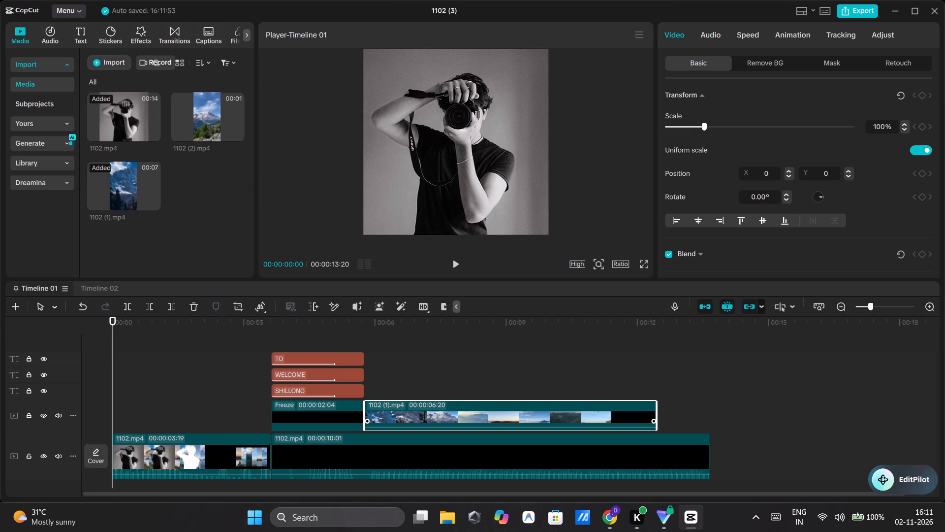
At the start of the 1102 (1) overlay clip, scale it up to about 178% to fill the width of the square frame.
{"action": "left_click", "coordinate": [346, 333]}
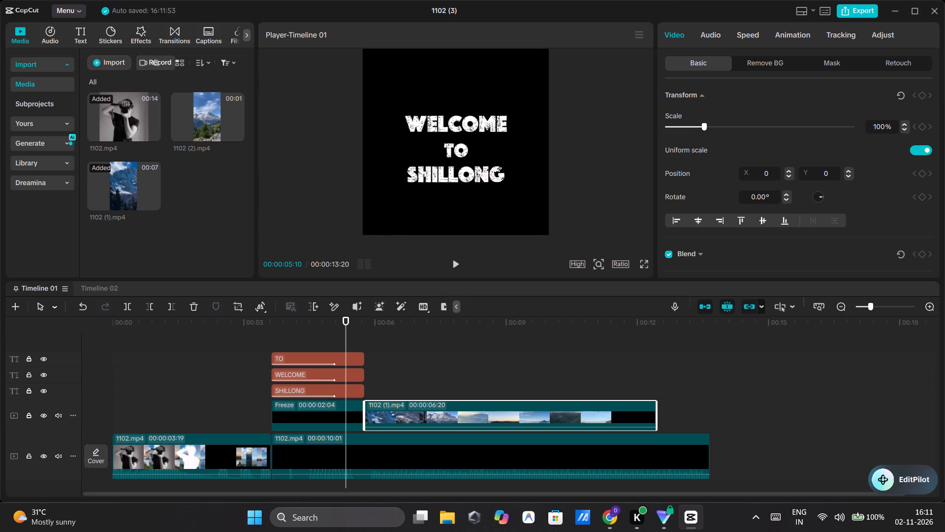
{"action": "left_click", "coordinate": [382, 362]}
{"action": "left_click_drag", "start_coordinate": [382, 362], "coordinate": [370, 361]}
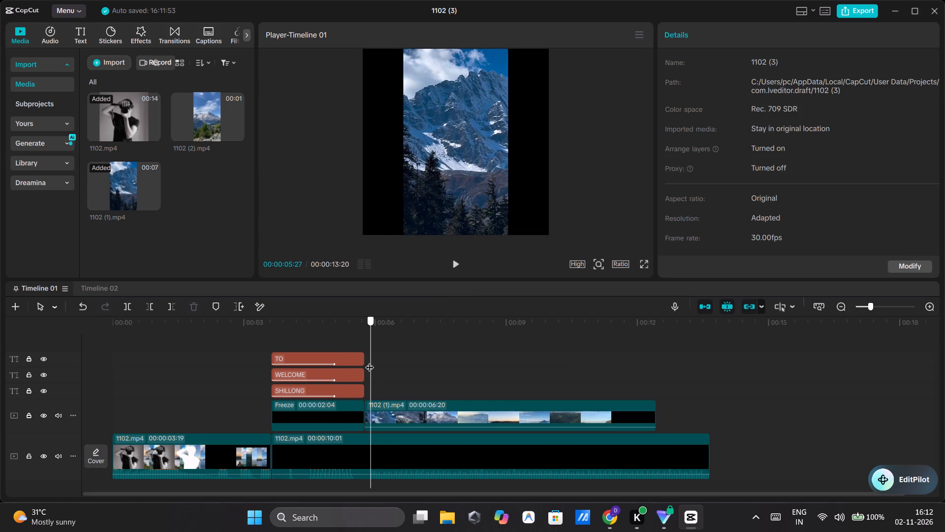
{"action": "left_click_drag", "start_coordinate": [370, 361], "coordinate": [368, 361]}
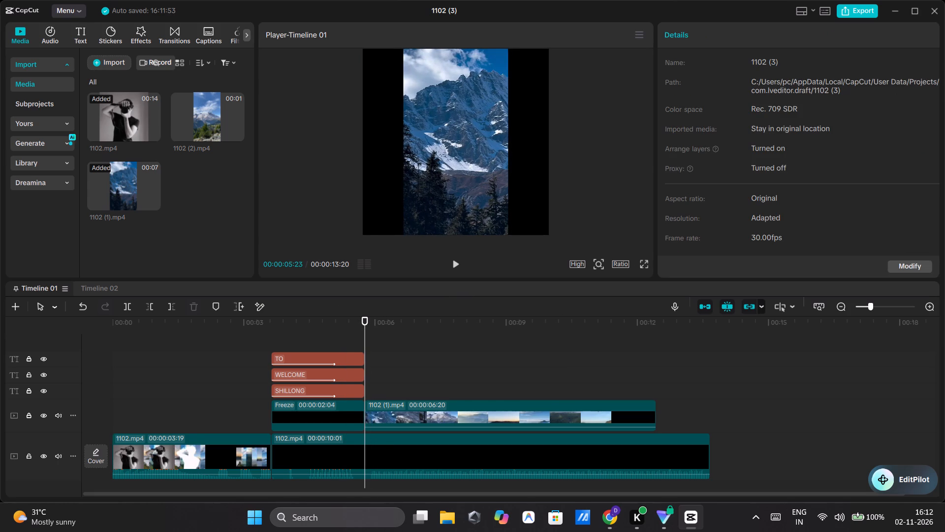
{"action": "left_click", "coordinate": [516, 186]}
{"action": "left_click", "coordinate": [492, 186]}
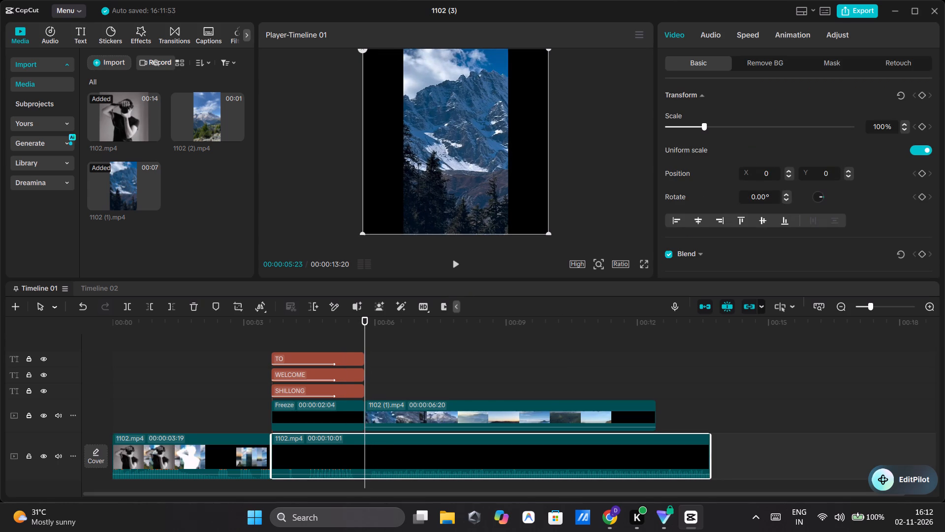
{"action": "left_click_drag", "start_coordinate": [452, 369], "coordinate": [520, 306]}
{"action": "left_click", "coordinate": [472, 205]}
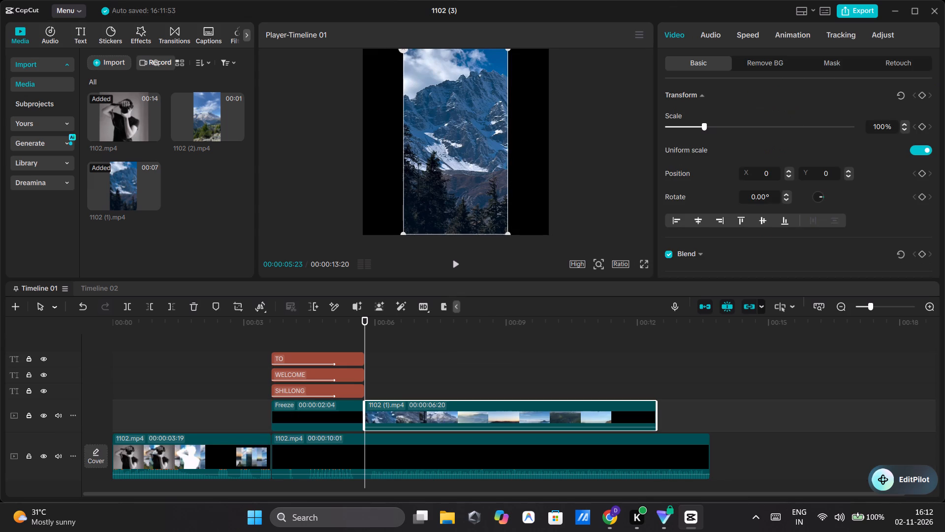
{"action": "left_click_drag", "start_coordinate": [506, 233], "coordinate": [551, 244]}
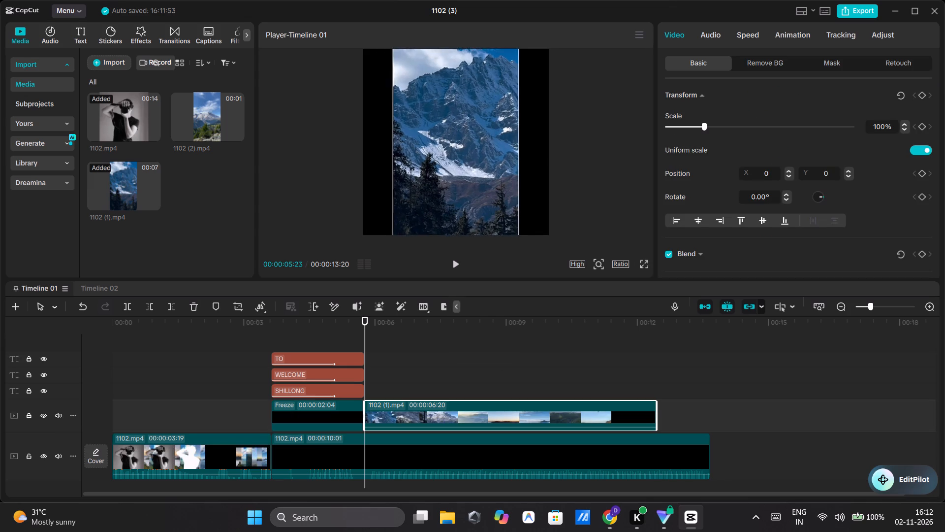
{"action": "left_click_drag", "start_coordinate": [551, 244], "coordinate": [600, 266]}
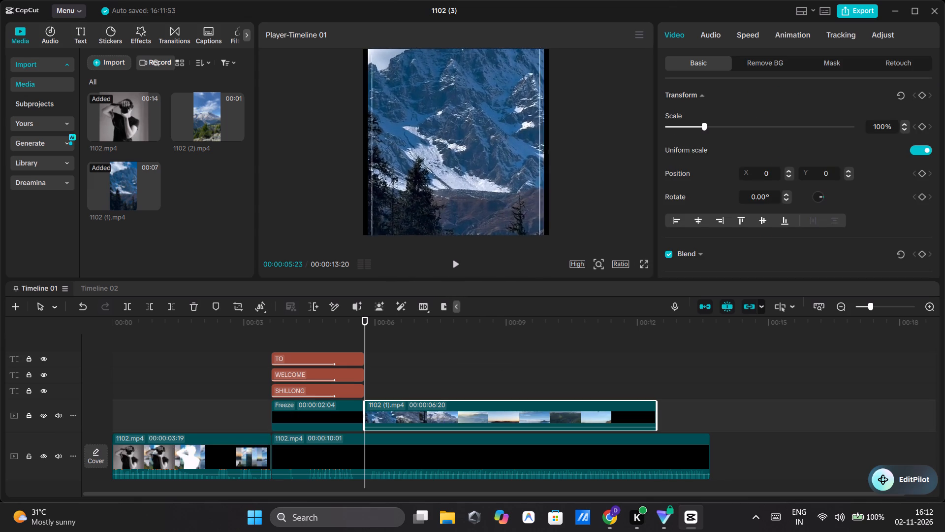
{"action": "left_click_drag", "start_coordinate": [600, 266], "coordinate": [537, 215]}
{"action": "left_click", "coordinate": [458, 189]}
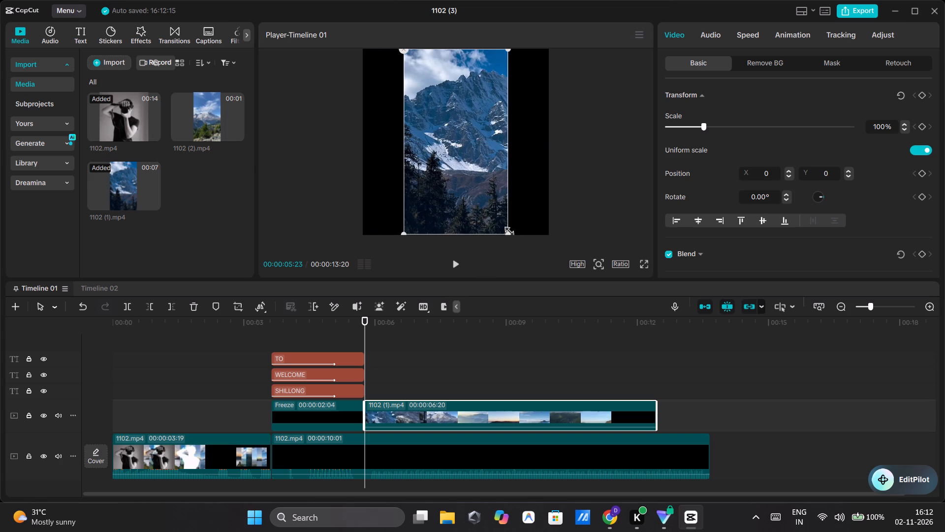
{"action": "left_click_drag", "start_coordinate": [506, 230], "coordinate": [587, 243]}
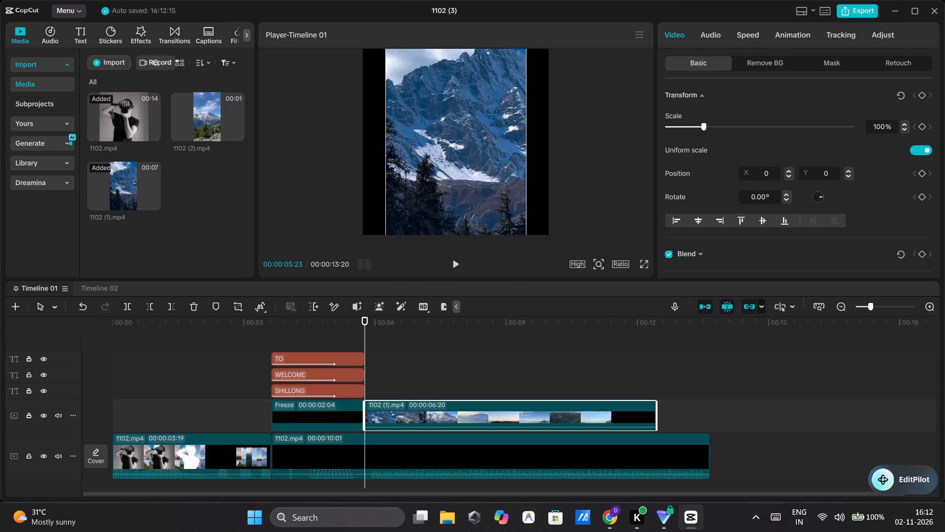
{"action": "left_click_drag", "start_coordinate": [587, 243], "coordinate": [659, 270]}
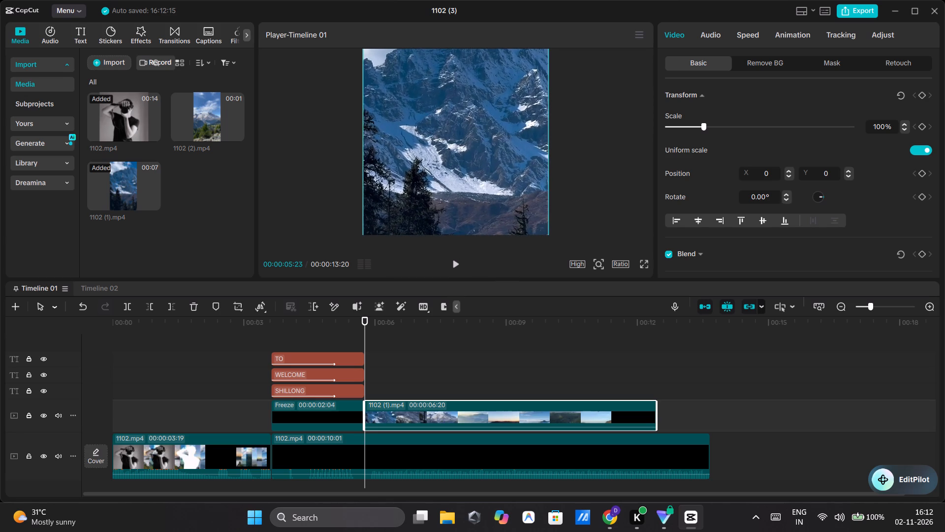
{"action": "left_click_drag", "start_coordinate": [659, 270], "coordinate": [660, 271]}
Play the enlarged 1102 (1) clip from its start until near its end to review it.
{"action": "left_click", "coordinate": [460, 268]}
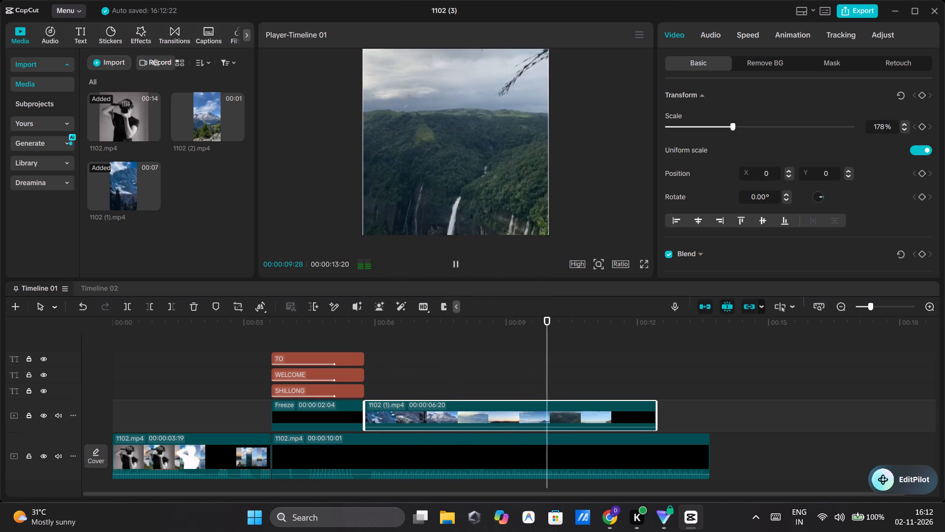
{"action": "left_click", "coordinate": [460, 268]}
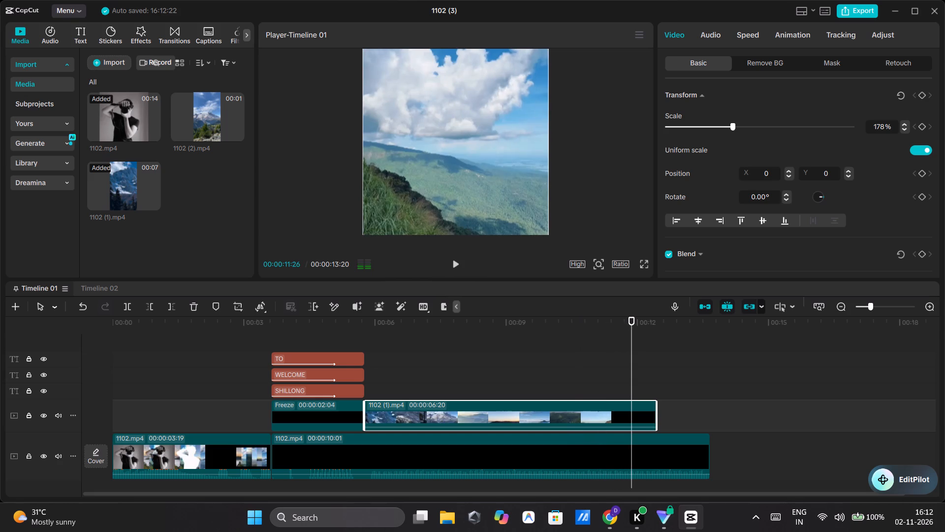
Inspect how the enlarged 1102 (1) clip is framed against the canvas edges.
{"action": "left_click", "coordinate": [521, 178]}
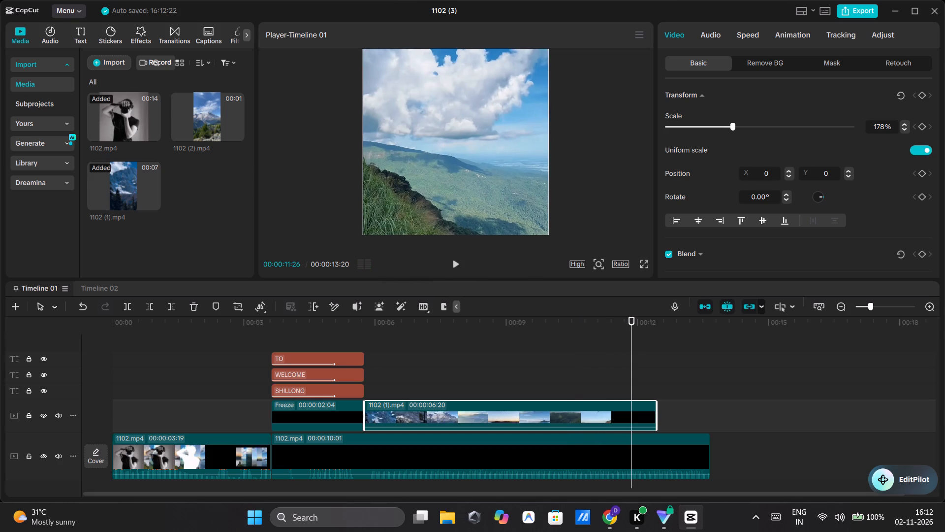
{"action": "scroll", "coordinate": [503, 189], "scroll_direction": "down", "scroll_amount": 4, "text": "ctrl"}
{"action": "scroll", "coordinate": [503, 189], "scroll_direction": "up", "scroll_amount": 1, "text": "ctrl"}
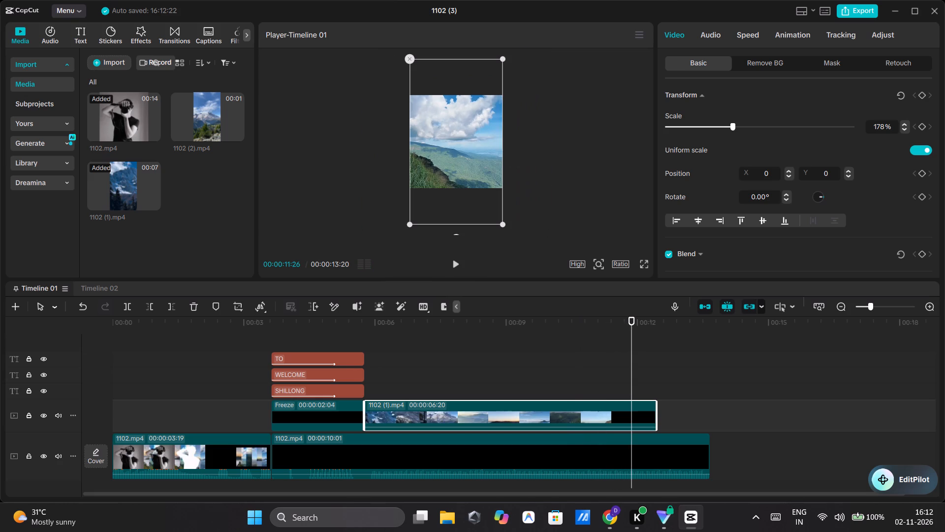
{"action": "scroll", "coordinate": [503, 189], "scroll_direction": "up", "scroll_amount": 7, "text": "ctrl"}
{"action": "scroll", "coordinate": [503, 189], "scroll_direction": "down", "scroll_amount": 4, "text": "ctrl"}
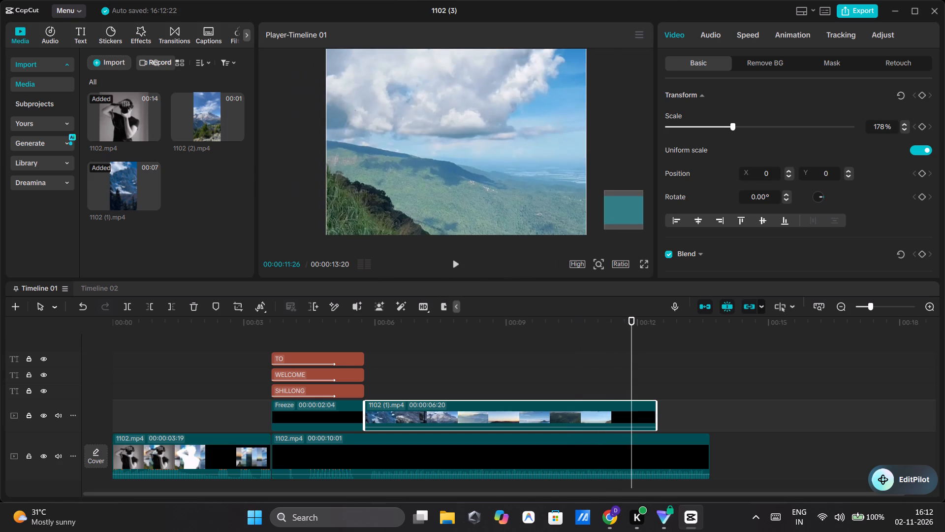
{"action": "scroll", "coordinate": [503, 189], "scroll_direction": "down", "scroll_amount": 5, "text": "ctrl"}
{"action": "scroll", "coordinate": [503, 189], "scroll_direction": "down", "scroll_amount": 5}
{"action": "scroll", "coordinate": [503, 189], "scroll_direction": "up", "scroll_amount": 3, "text": "ctrl"}
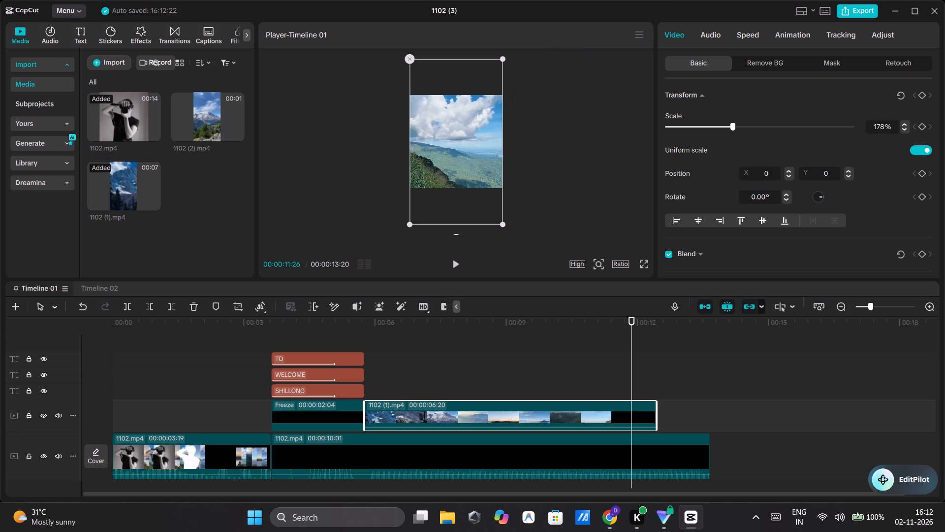
{"action": "scroll", "coordinate": [503, 189], "scroll_direction": "up", "scroll_amount": 2, "text": "ctrl"}
{"action": "scroll", "coordinate": [503, 189], "scroll_direction": "up", "scroll_amount": 3}
{"action": "scroll", "coordinate": [503, 189], "scroll_direction": "up", "scroll_amount": 3, "text": "ctrl"}
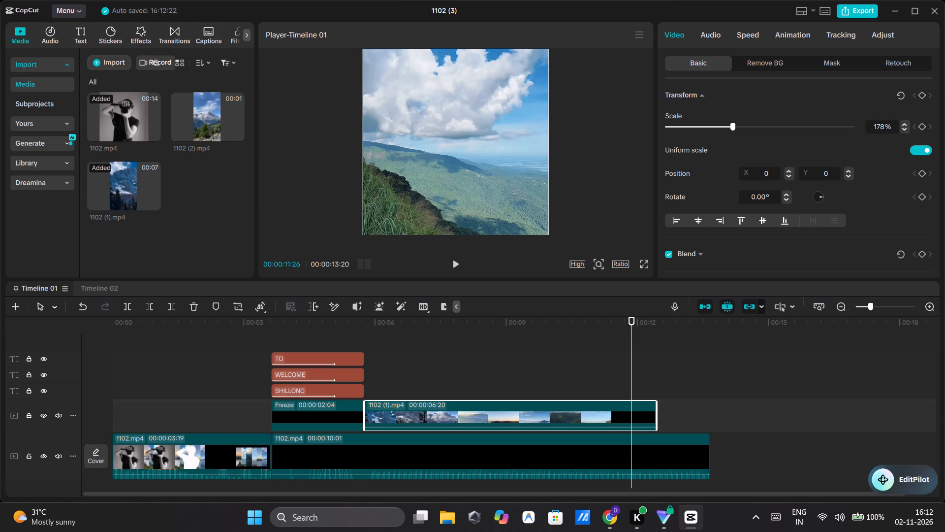
{"action": "left_click", "coordinate": [621, 265]}
{"action": "left_click", "coordinate": [609, 213]}
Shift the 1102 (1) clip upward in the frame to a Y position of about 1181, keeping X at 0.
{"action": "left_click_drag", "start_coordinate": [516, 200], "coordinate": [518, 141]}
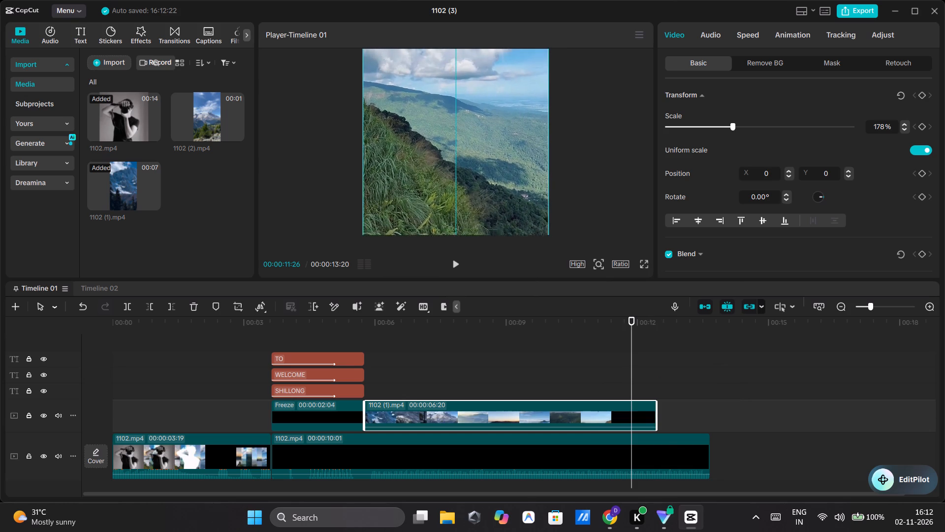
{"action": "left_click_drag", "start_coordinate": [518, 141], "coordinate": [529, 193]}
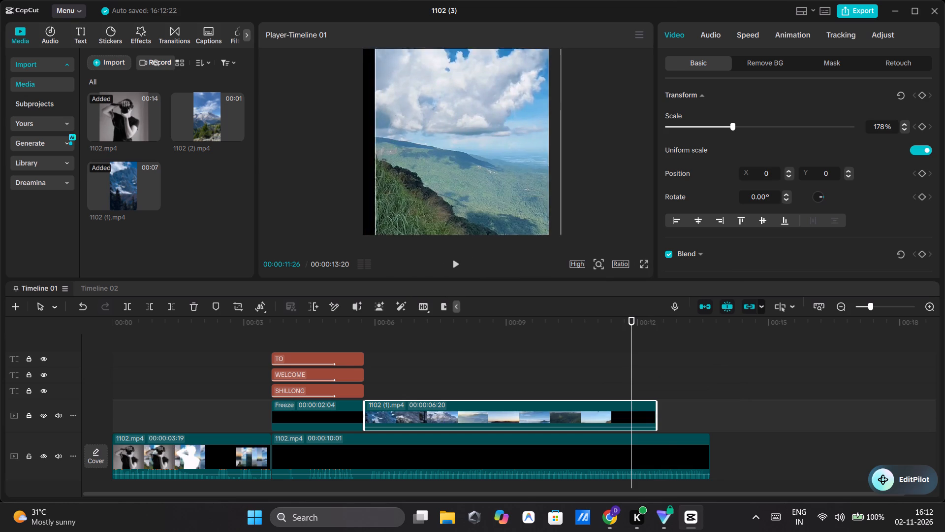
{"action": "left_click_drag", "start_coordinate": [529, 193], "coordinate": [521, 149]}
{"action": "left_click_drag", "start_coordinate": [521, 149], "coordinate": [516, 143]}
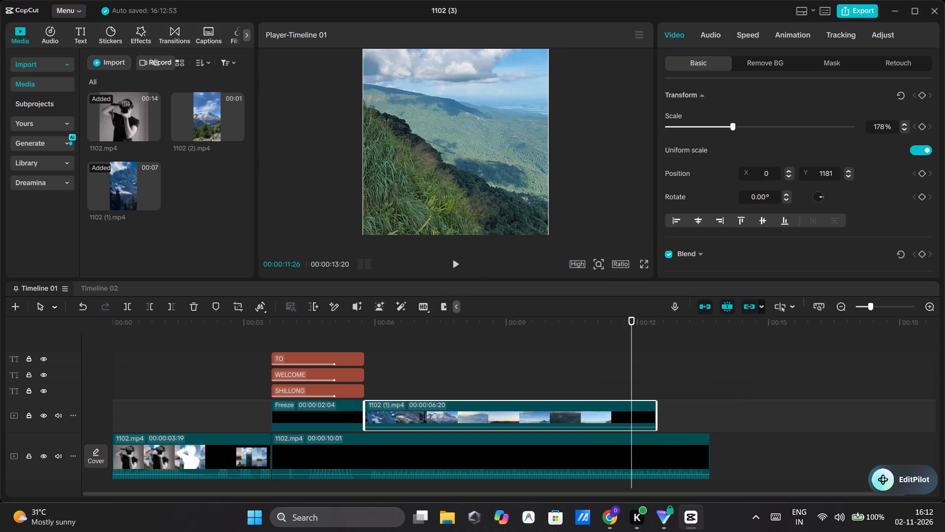
At the start of the 1102 (1) clip, shift it downward in the frame to a Y position of about -1493, keeping X at 0.
{"action": "left_click", "coordinate": [434, 340]}
{"action": "left_click_drag", "start_coordinate": [434, 340], "coordinate": [368, 347]}
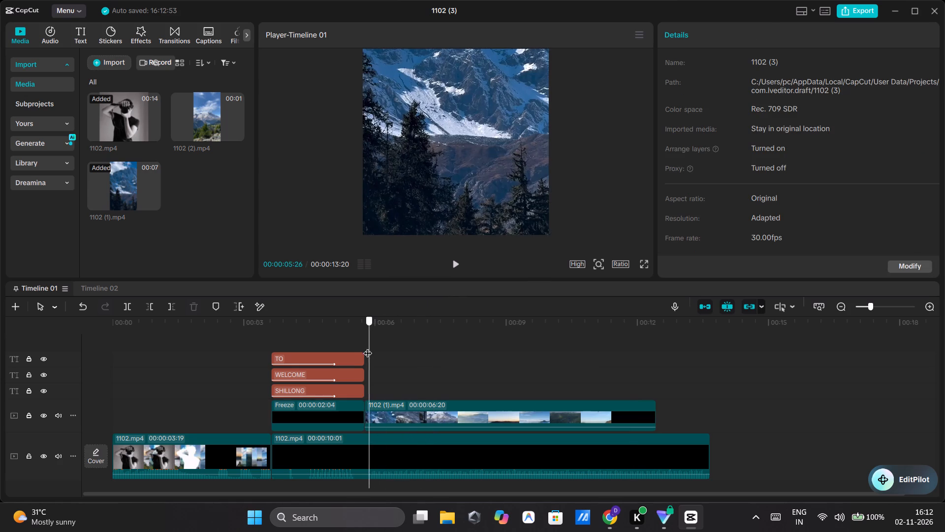
{"action": "left_click_drag", "start_coordinate": [368, 347], "coordinate": [363, 347]}
{"action": "left_click", "coordinate": [430, 180]}
{"action": "scroll", "coordinate": [430, 180], "scroll_direction": "up", "scroll_amount": 1}
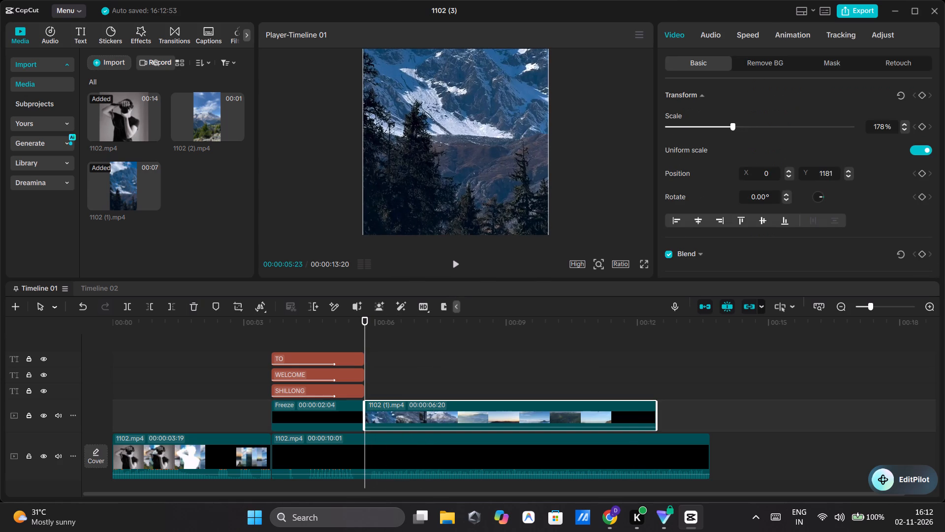
{"action": "scroll", "coordinate": [430, 180], "scroll_direction": "up", "scroll_amount": 1}
{"action": "left_click_drag", "start_coordinate": [448, 149], "coordinate": [448, 312]}
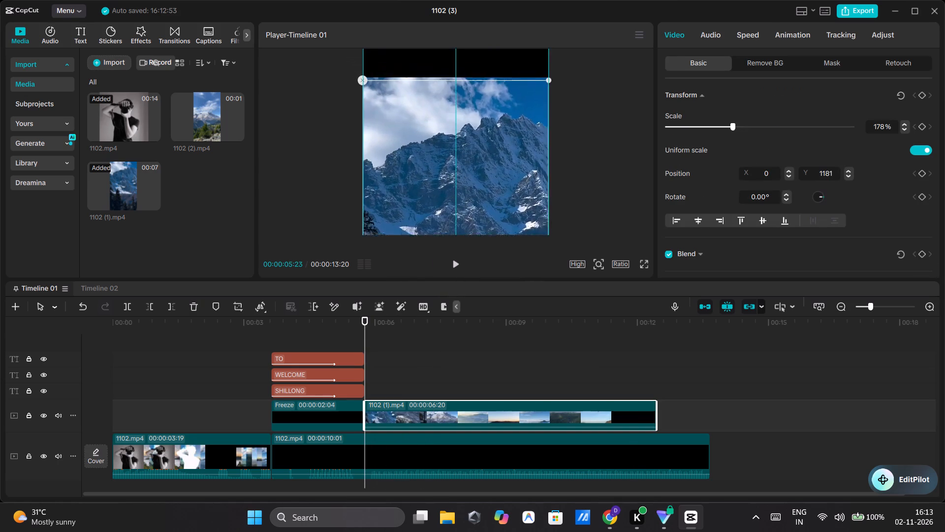
{"action": "left_click_drag", "start_coordinate": [448, 312], "coordinate": [449, 280]}
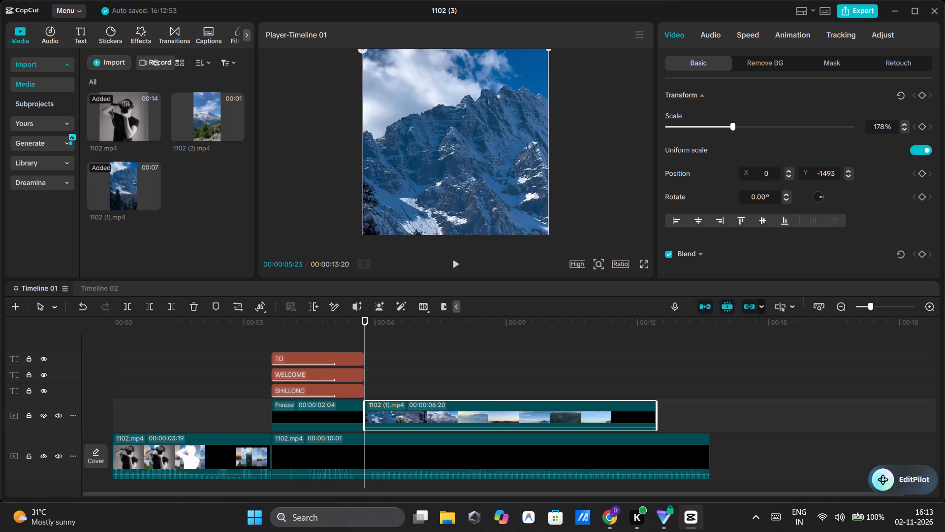
Play the 1102 (1) clip from its start to check its framing with the whole frame visible in the preview.
{"action": "left_click", "coordinate": [449, 280]}
{"action": "left_click", "coordinate": [455, 259]}
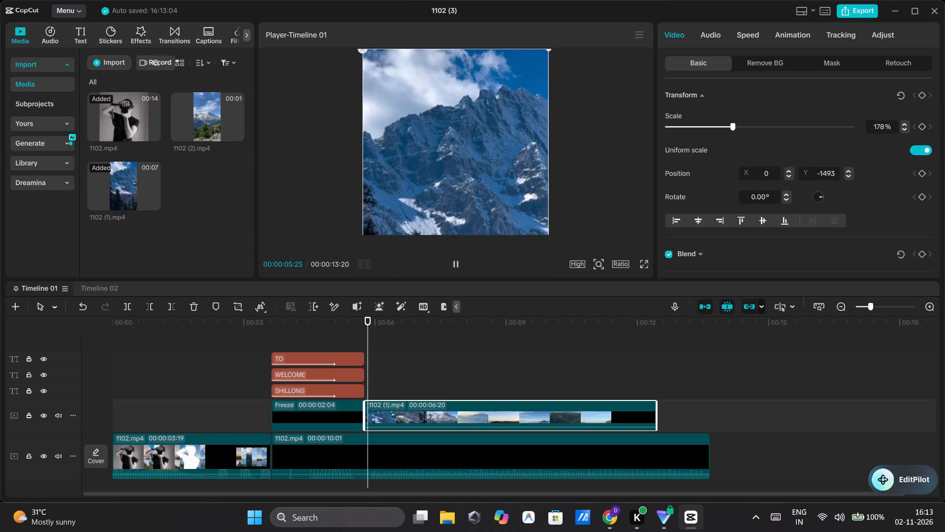
{"action": "scroll", "coordinate": [553, 135], "scroll_direction": "down", "scroll_amount": 4, "text": "ctrl"}
{"action": "scroll", "coordinate": [553, 135], "scroll_direction": "down", "scroll_amount": 4}
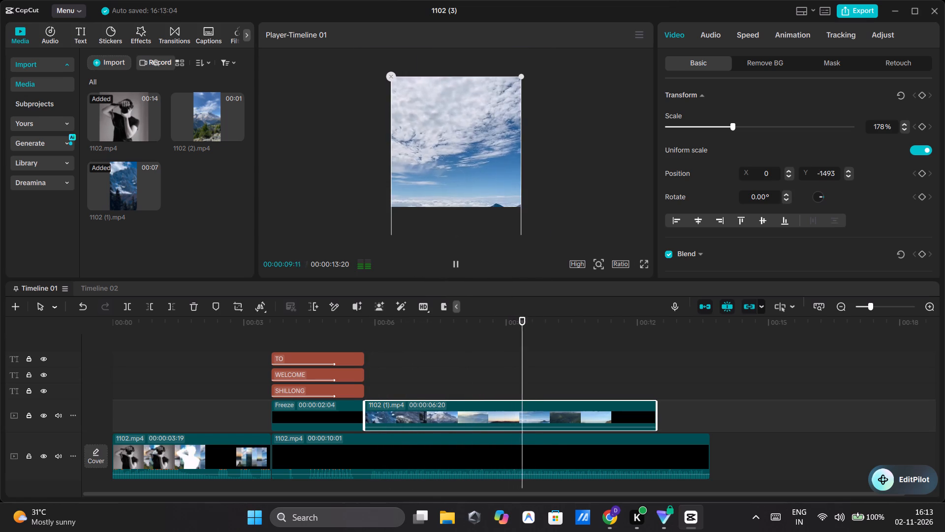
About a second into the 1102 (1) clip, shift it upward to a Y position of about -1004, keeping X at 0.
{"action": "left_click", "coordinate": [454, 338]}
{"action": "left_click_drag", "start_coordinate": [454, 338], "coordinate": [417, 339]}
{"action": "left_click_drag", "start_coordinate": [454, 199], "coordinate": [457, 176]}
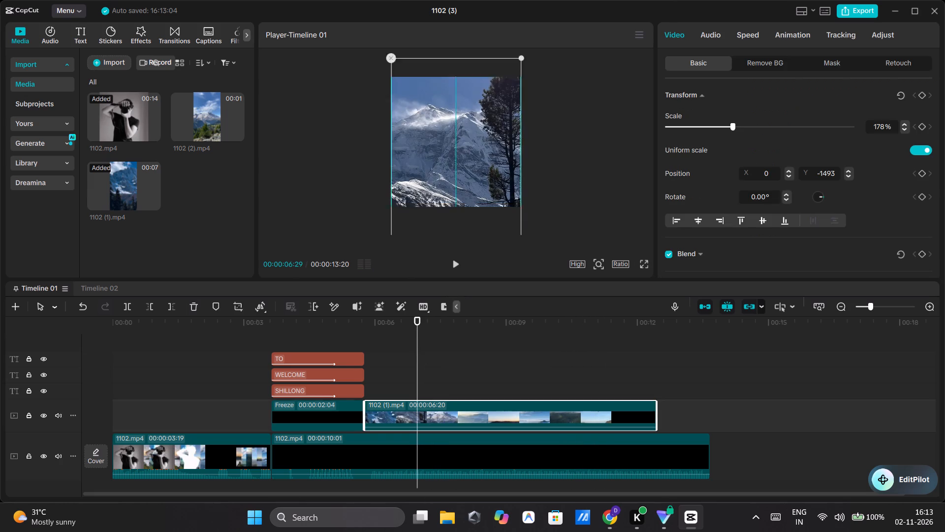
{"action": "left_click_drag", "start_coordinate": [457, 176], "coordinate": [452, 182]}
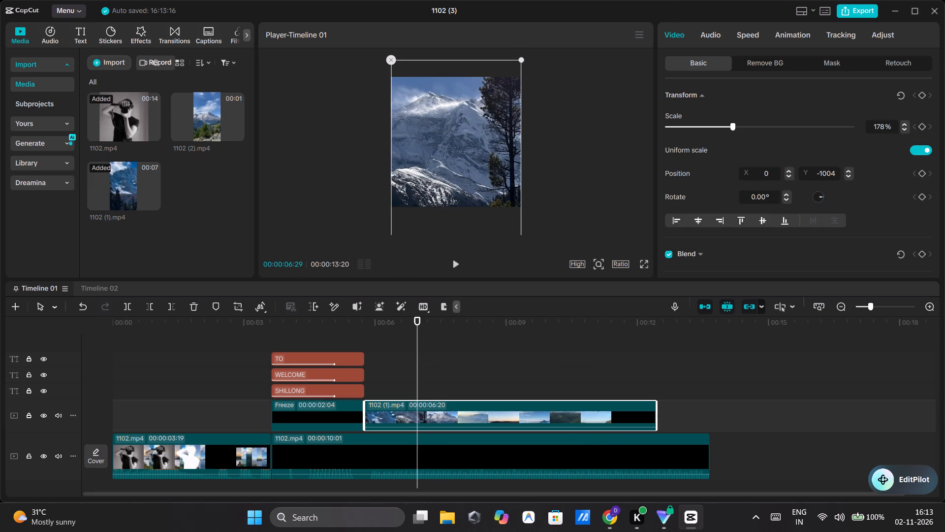
Play on to the sunset shot and shift the 1102 (1) clip upward to a Y position of about -332, keeping X at 0.
{"action": "left_click", "coordinate": [457, 269]}
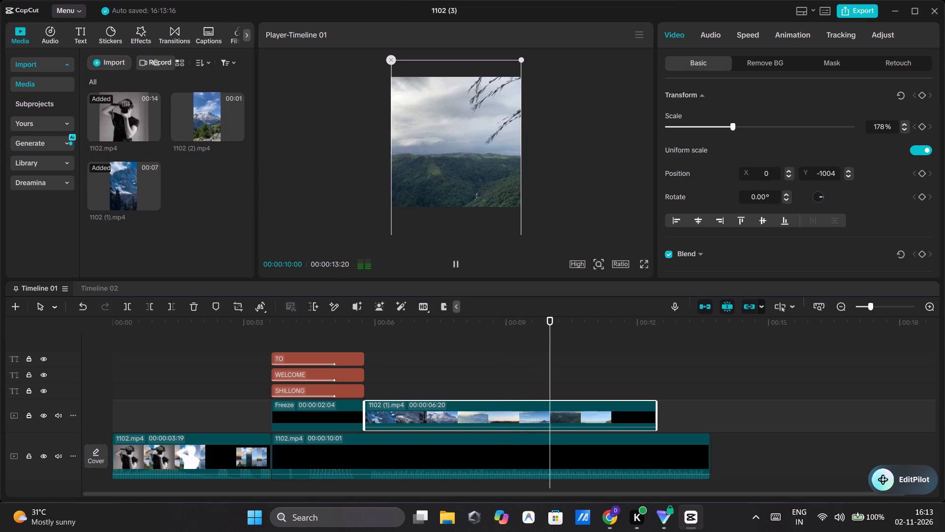
{"action": "left_click_drag", "start_coordinate": [475, 185], "coordinate": [475, 166]}
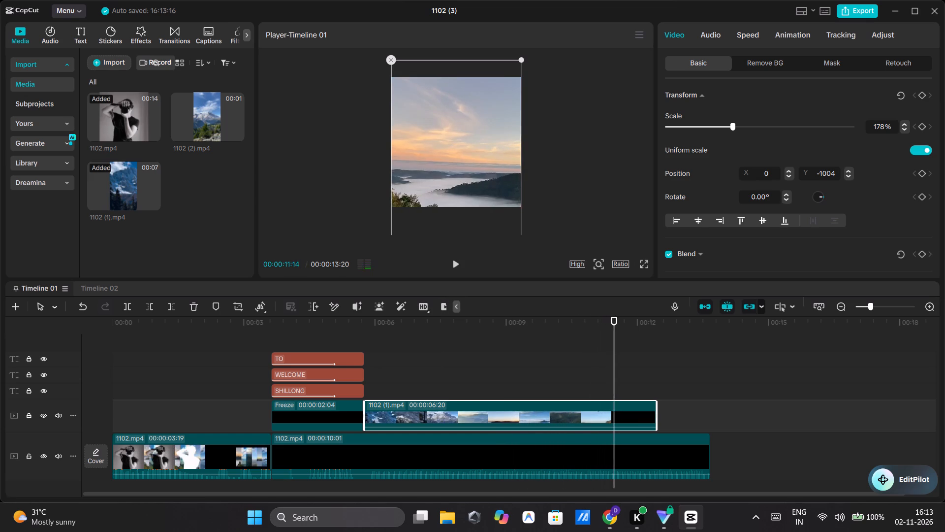
{"action": "left_click_drag", "start_coordinate": [475, 166], "coordinate": [476, 162]}
Play the reframed 1102 (1) clip from near its start through to the end of the timeline to review it.
{"action": "left_click", "coordinate": [393, 341]}
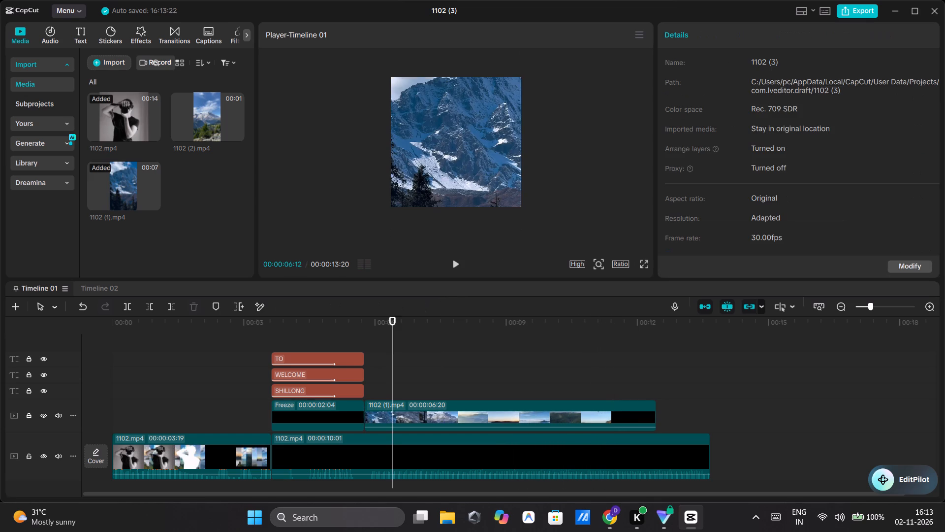
{"action": "left_click", "coordinate": [452, 263]}
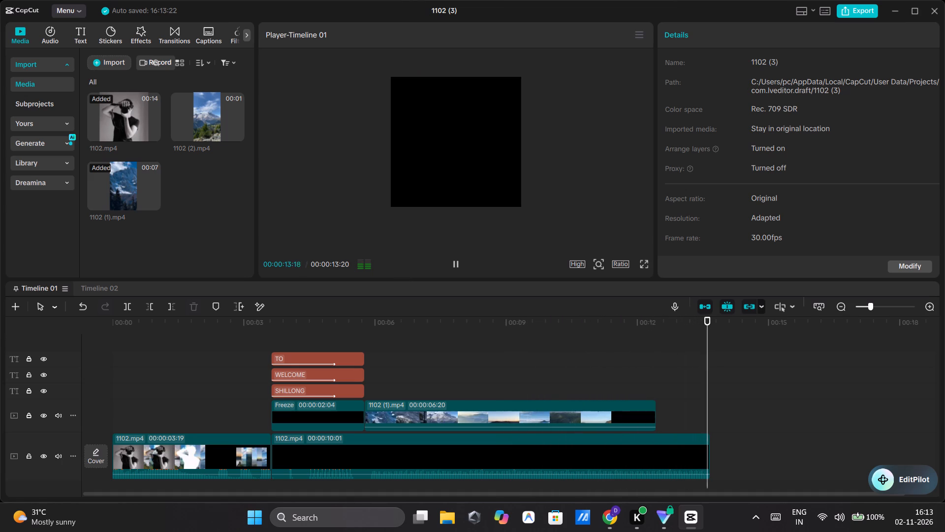
{"action": "left_click", "coordinate": [452, 263]}
{"action": "left_click", "coordinate": [452, 263]}
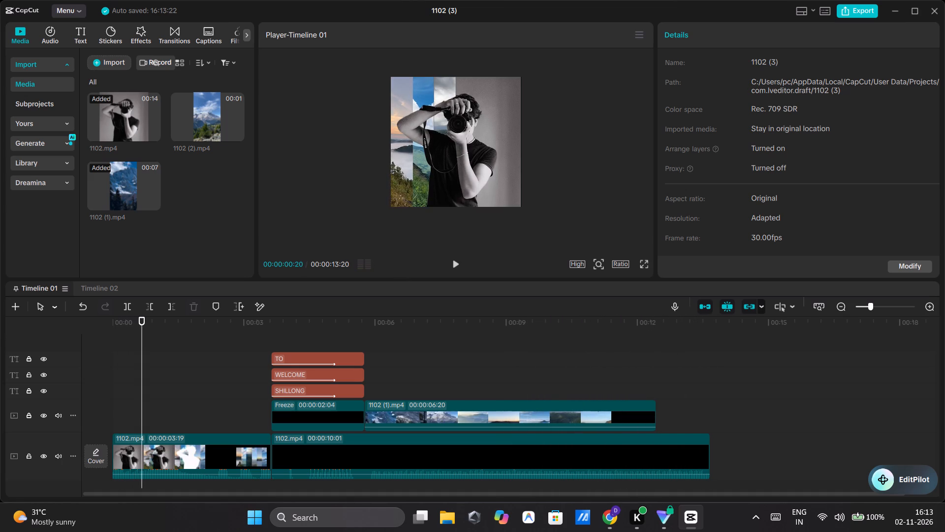
Add a Filmstrip mask to the 1102 (1) clip, with the playhead at the clip's start.
{"action": "left_click", "coordinate": [407, 400]}
{"action": "left_click", "coordinate": [367, 340]}
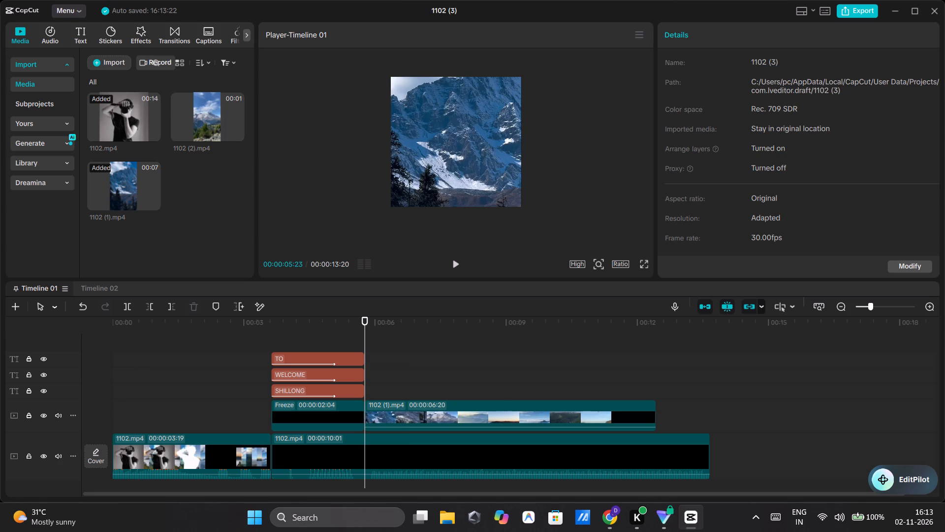
{"action": "left_click", "coordinate": [445, 416]}
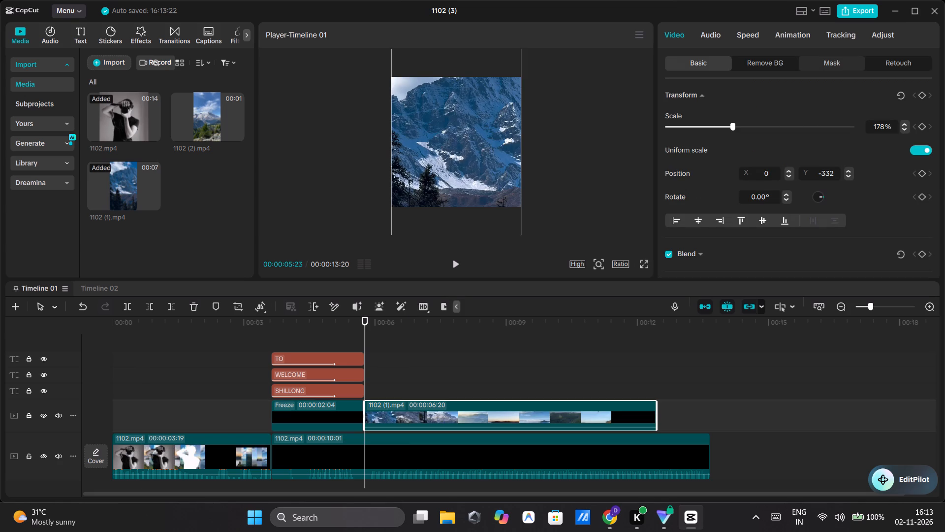
{"action": "left_click", "coordinate": [835, 56]}
{"action": "left_click", "coordinate": [707, 109]}
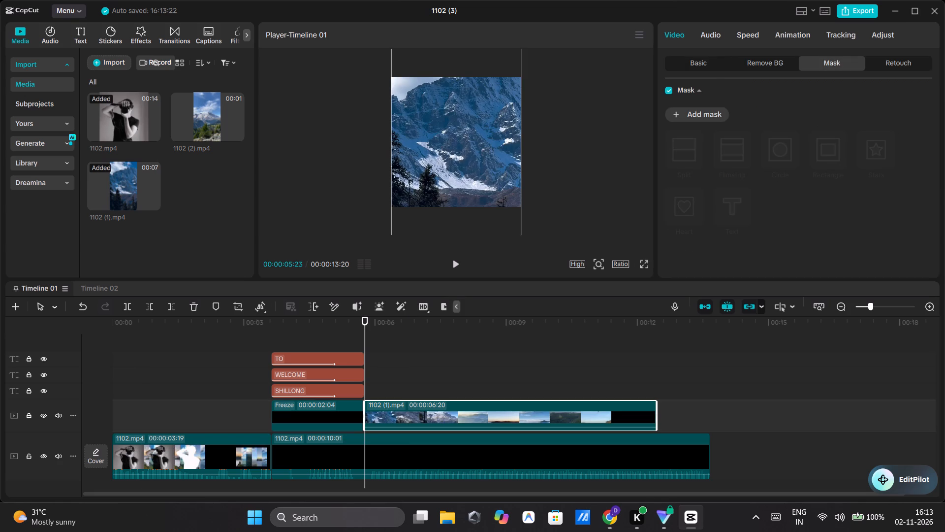
{"action": "left_click", "coordinate": [730, 161]}
{"action": "left_click", "coordinate": [730, 161]}
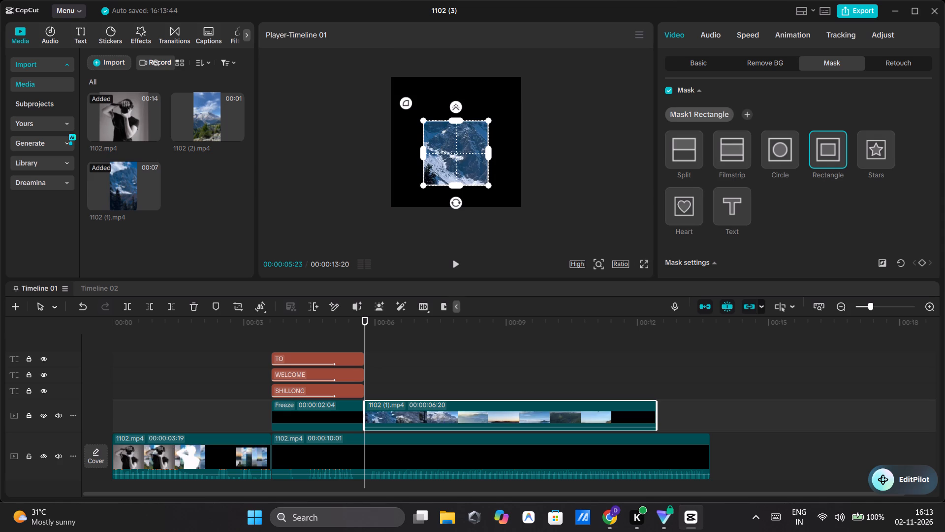
{"action": "left_click", "coordinate": [731, 151]}
{"action": "scroll", "coordinate": [611, 156], "scroll_direction": "up", "scroll_amount": 5, "text": "ctrl"}
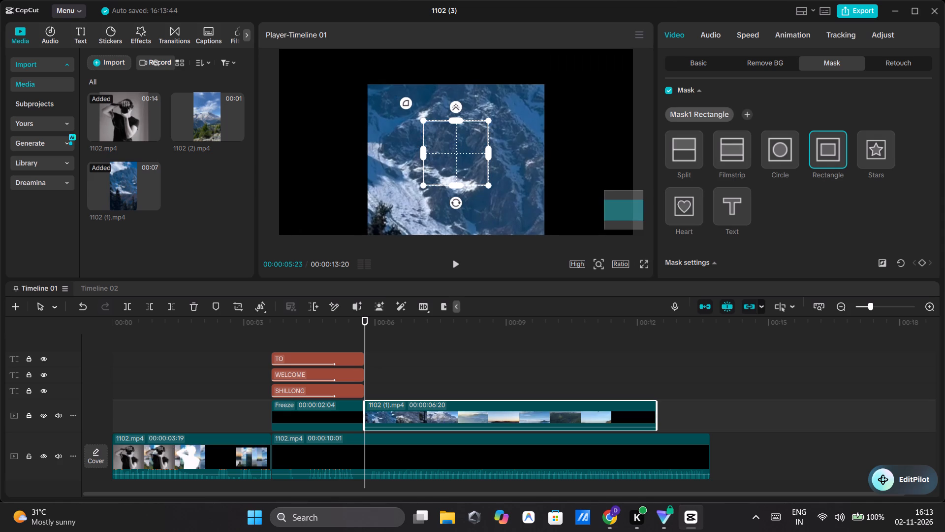
{"action": "scroll", "coordinate": [549, 159], "scroll_direction": "down", "scroll_amount": 6, "text": "ctrl"}
{"action": "scroll", "coordinate": [549, 159], "scroll_direction": "down", "scroll_amount": 1}
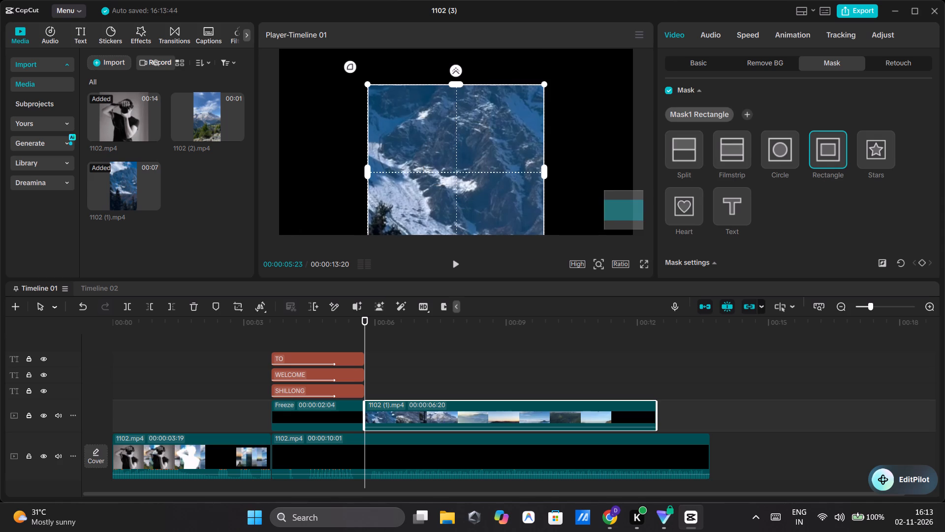
{"action": "scroll", "coordinate": [549, 159], "scroll_direction": "down", "scroll_amount": 5}
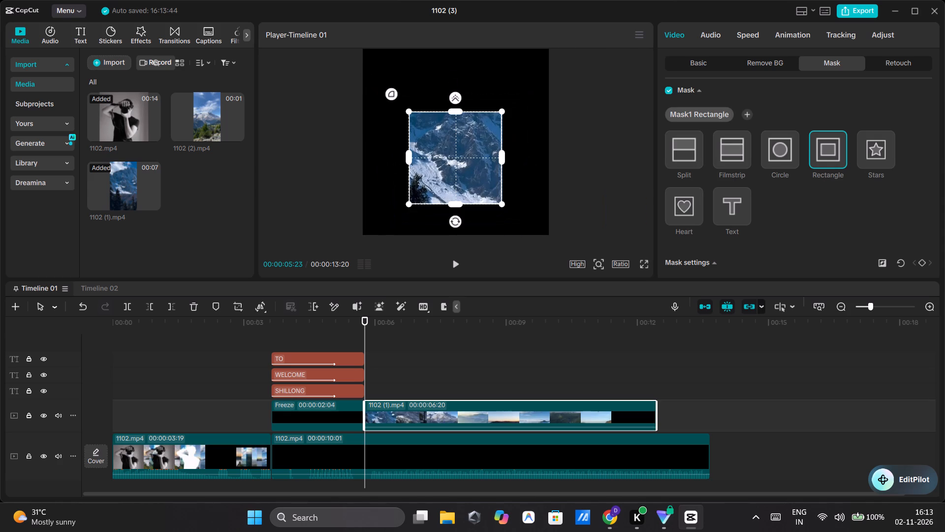
{"action": "double_click", "coordinate": [730, 150]}
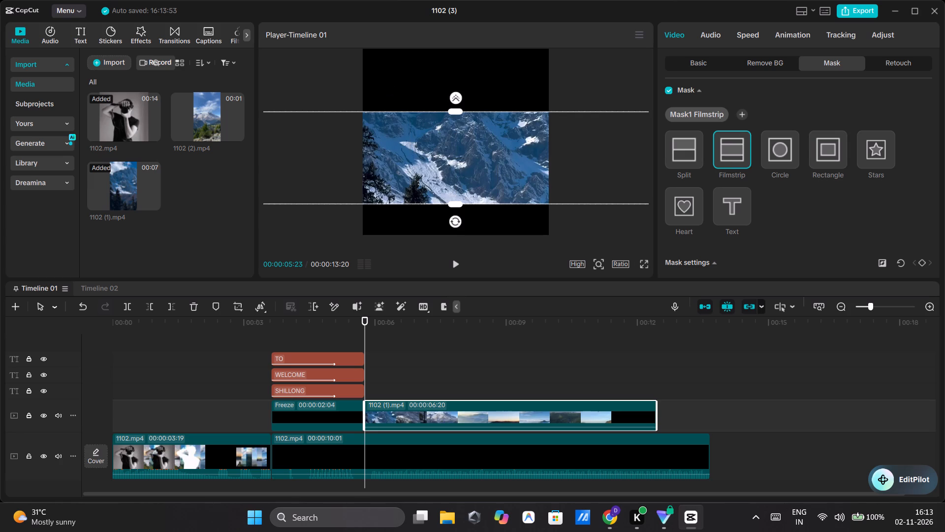
Collapse the Filmstrip mask to a thin horizontal line across the middle of the canvas, hiding the picture.
{"action": "left_click_drag", "start_coordinate": [456, 204], "coordinate": [462, 163]}
{"action": "scroll", "coordinate": [557, 170], "scroll_direction": "down", "scroll_amount": 5, "text": "ctrl"}
{"action": "scroll", "coordinate": [557, 170], "scroll_direction": "up", "scroll_amount": 1, "text": "ctrl"}
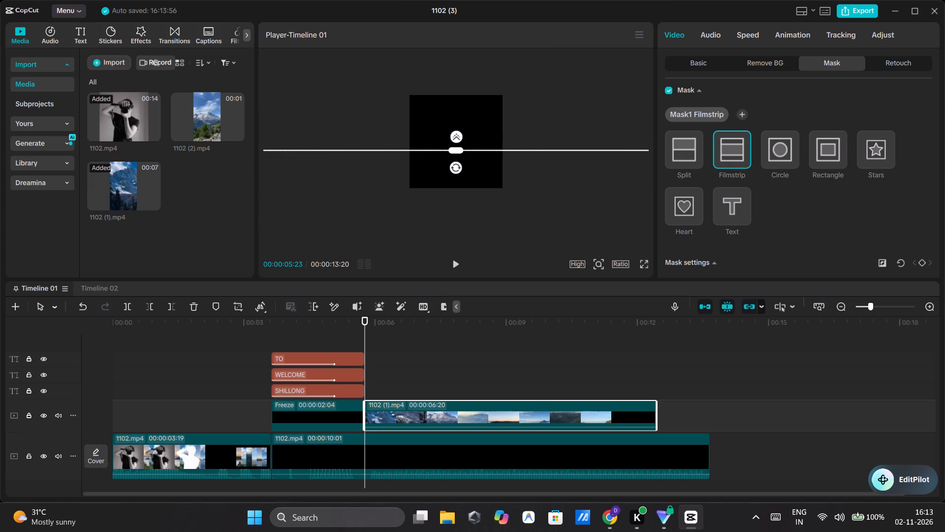
{"action": "left_click_drag", "start_coordinate": [545, 151], "coordinate": [549, 142]}
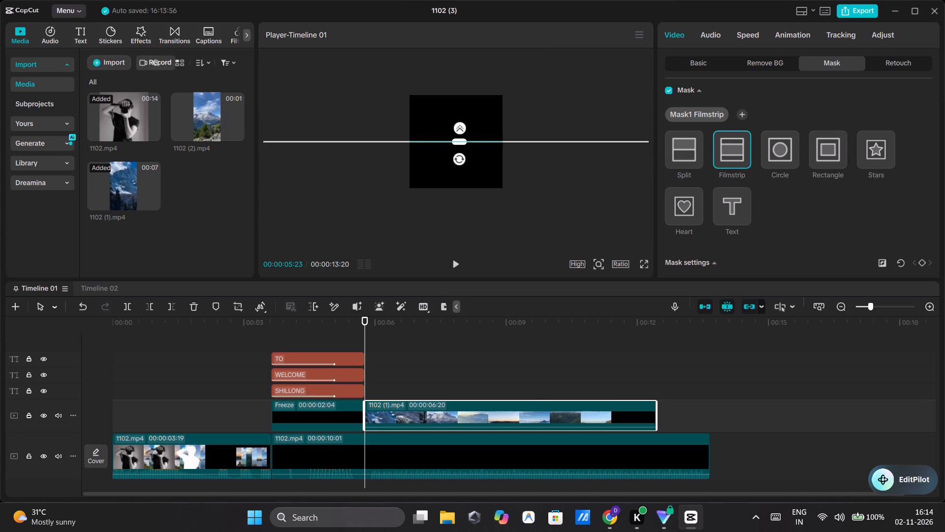
{"action": "left_click_drag", "start_coordinate": [549, 142], "coordinate": [545, 146]}
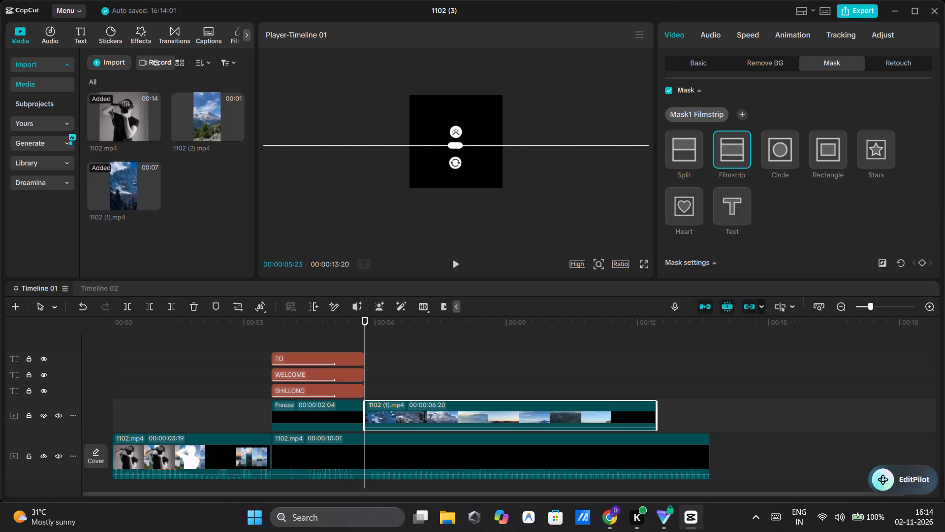
{"action": "scroll", "coordinate": [502, 179], "scroll_direction": "up", "scroll_amount": 4, "text": "ctrl"}
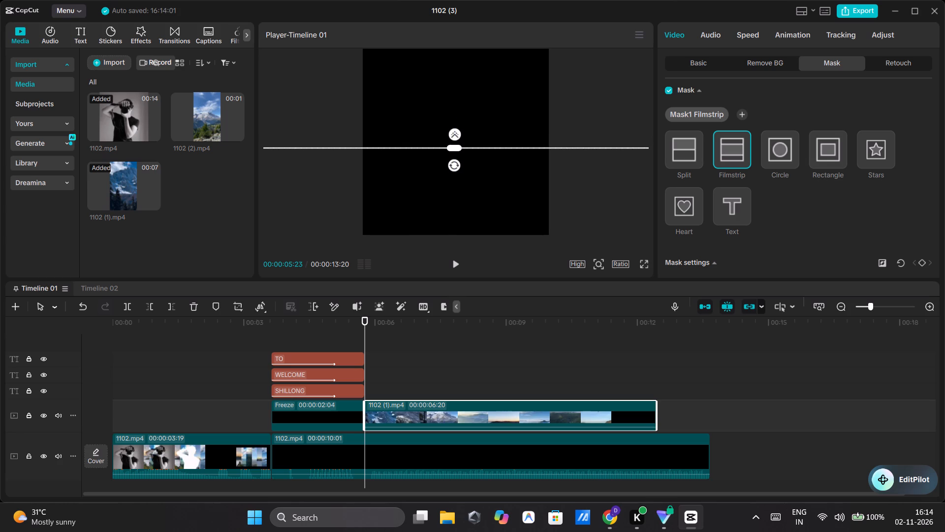
{"action": "left_click_drag", "start_coordinate": [518, 149], "coordinate": [527, 140]}
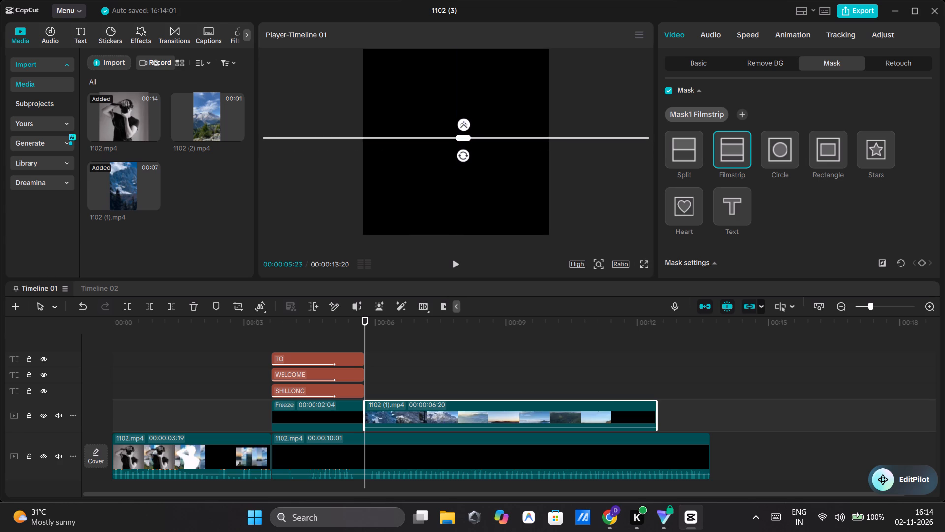
{"action": "left_click_drag", "start_coordinate": [527, 140], "coordinate": [523, 142]}
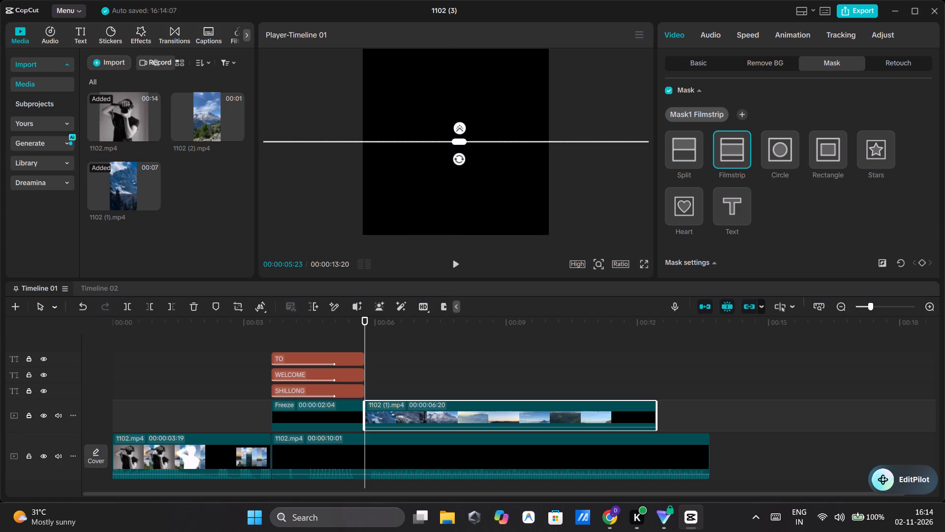
Add mask keyframes at the start and at the end of the 1102 (1) clip.
{"action": "left_click", "coordinate": [923, 264]}
{"action": "left_click", "coordinate": [652, 358]}
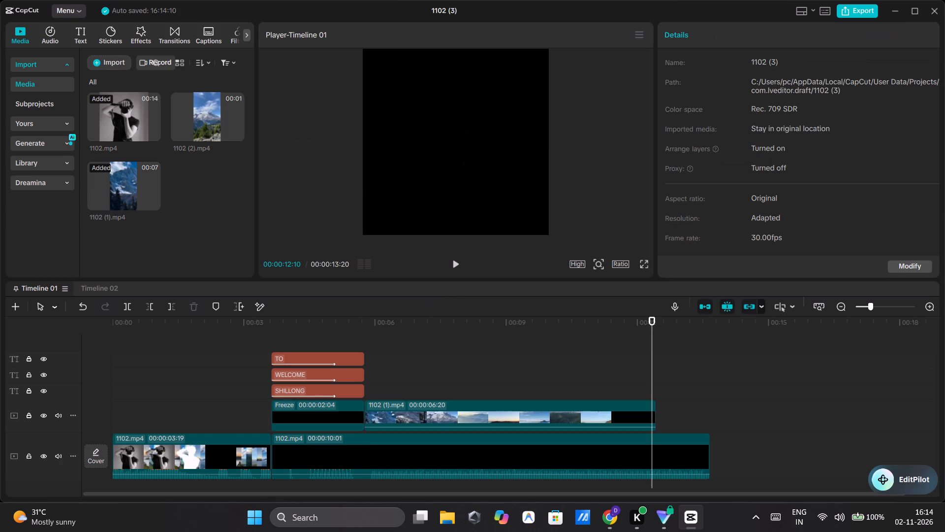
{"action": "left_click_drag", "start_coordinate": [652, 358], "coordinate": [657, 359]}
{"action": "left_click", "coordinate": [624, 431]}
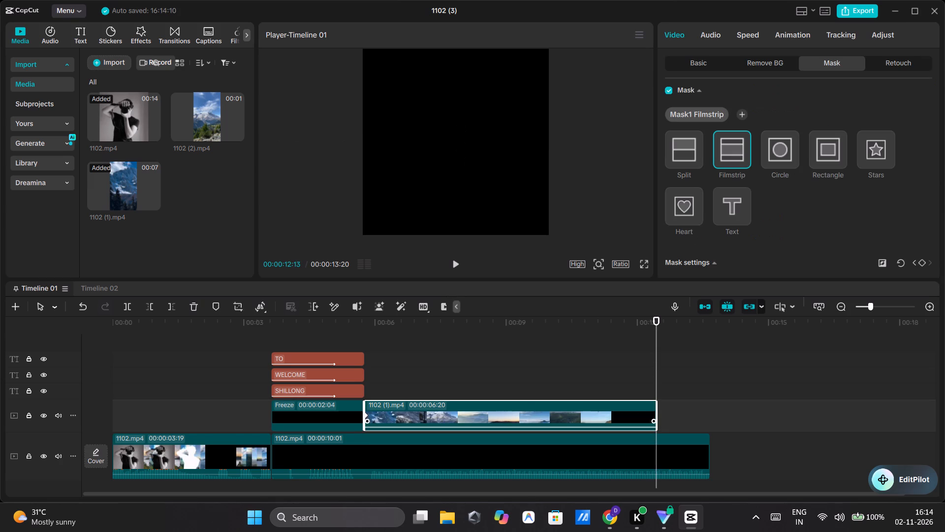
{"action": "left_click", "coordinate": [919, 262]}
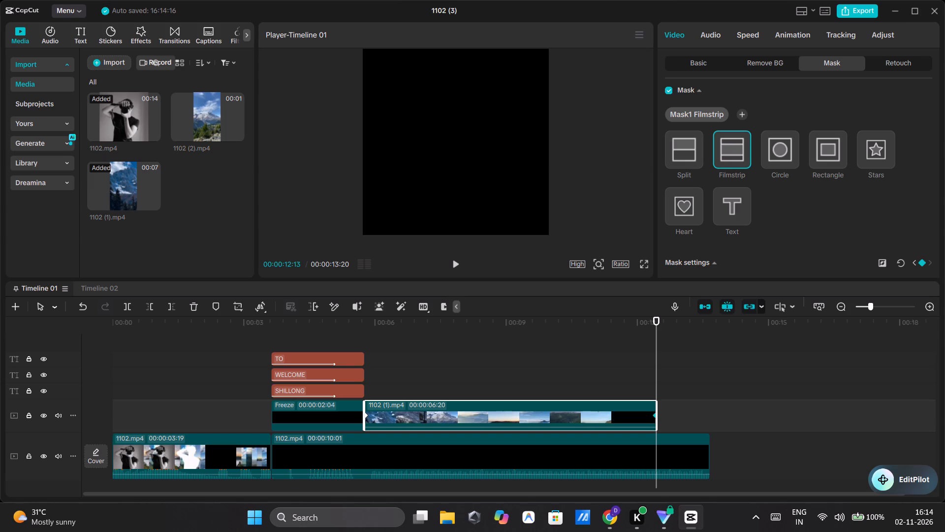
Scrub the 1102 (1) clip between its start and end keyframes to examine how the Filmstrip mask behaves.
{"action": "left_click", "coordinate": [389, 361]}
{"action": "left_click_drag", "start_coordinate": [389, 361], "coordinate": [370, 361]}
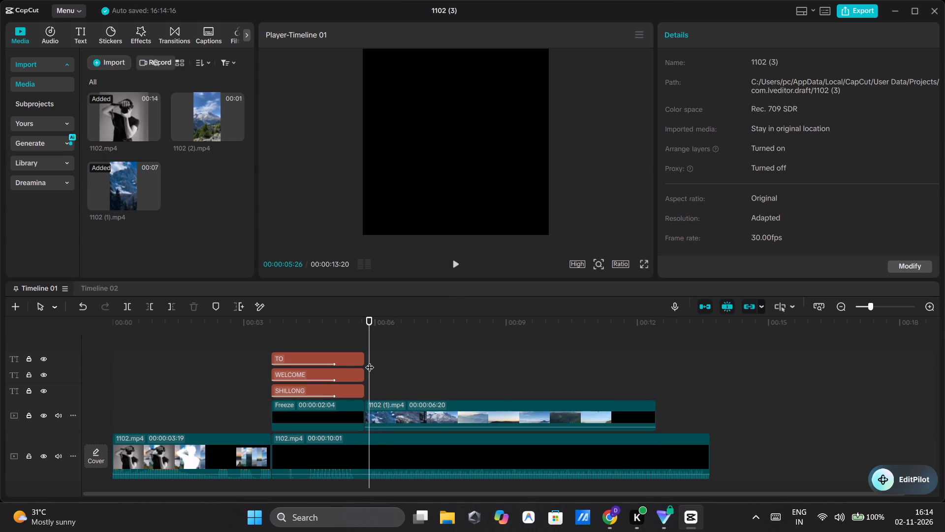
{"action": "left_click", "coordinate": [391, 409]}
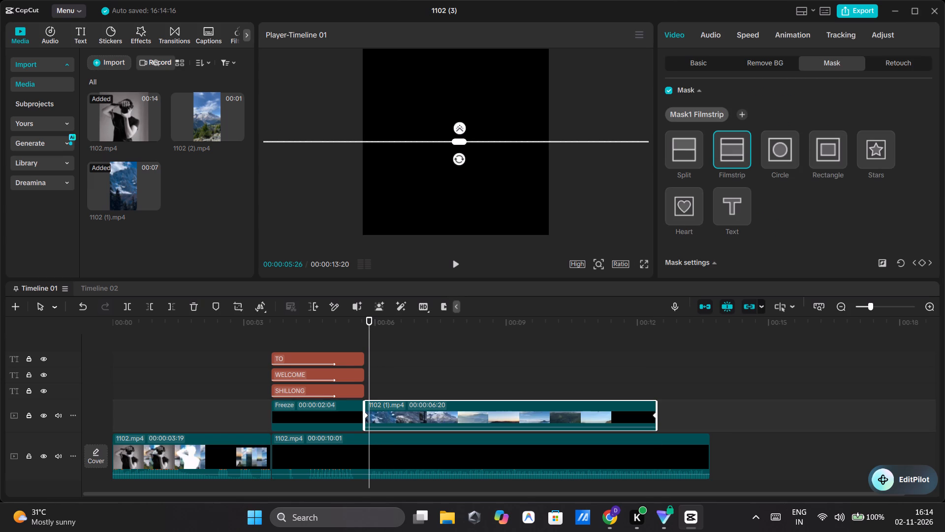
{"action": "left_click_drag", "start_coordinate": [371, 333], "coordinate": [642, 336]}
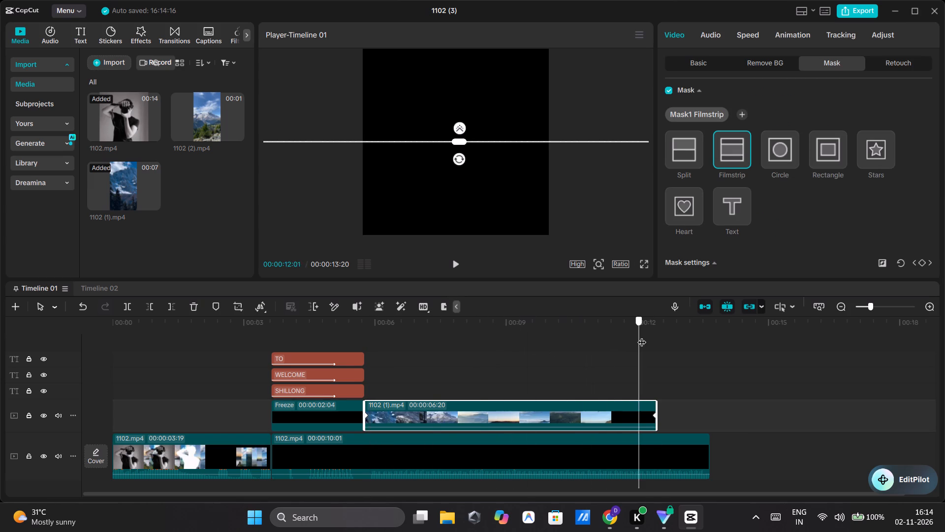
{"action": "left_click_drag", "start_coordinate": [642, 336], "coordinate": [655, 334]}
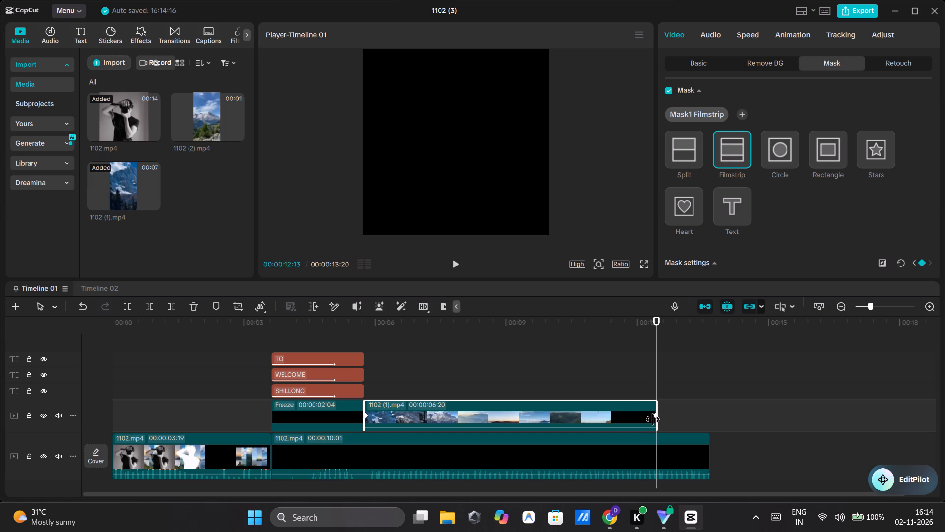
{"action": "left_click", "coordinate": [656, 417]}
{"action": "left_click_drag", "start_coordinate": [655, 372], "coordinate": [646, 372]}
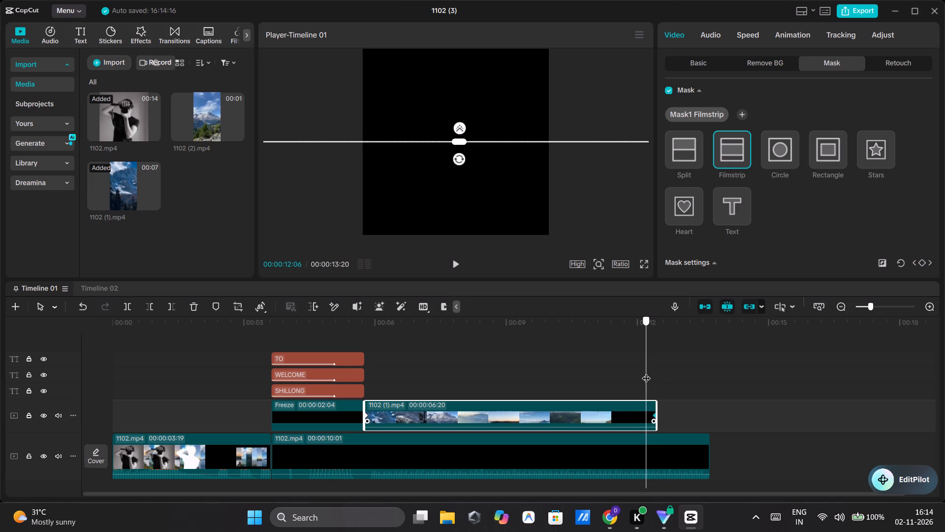
{"action": "left_click_drag", "start_coordinate": [646, 372], "coordinate": [647, 371]}
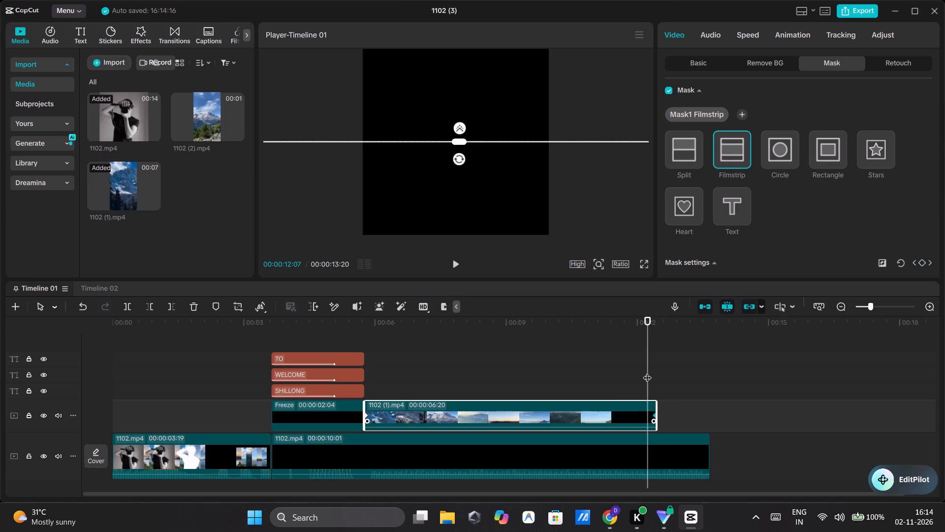
{"action": "left_click", "coordinate": [647, 371]}
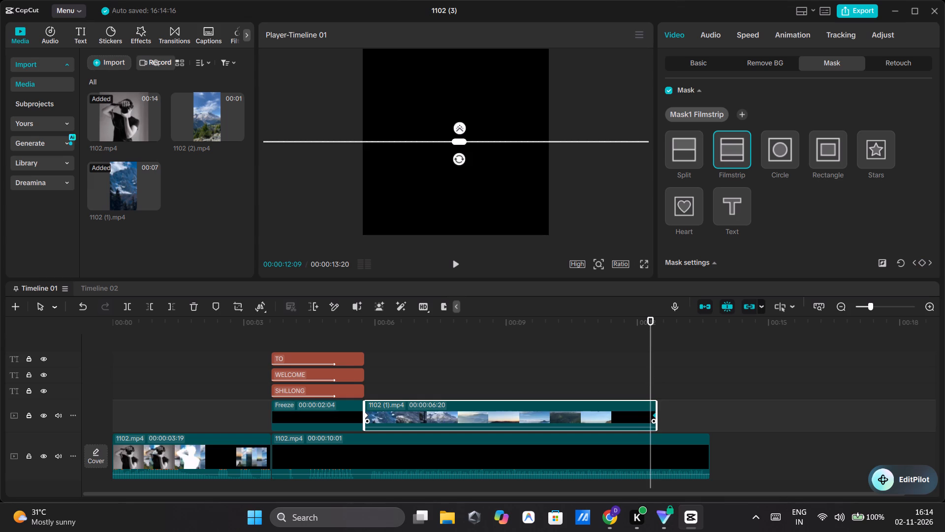
Widen the Filmstrip mask at 00:00:12:09 until it reveals the whole 1102 (1) picture, and play back the result from the title.
{"action": "left_click_drag", "start_coordinate": [460, 144], "coordinate": [460, 201]}
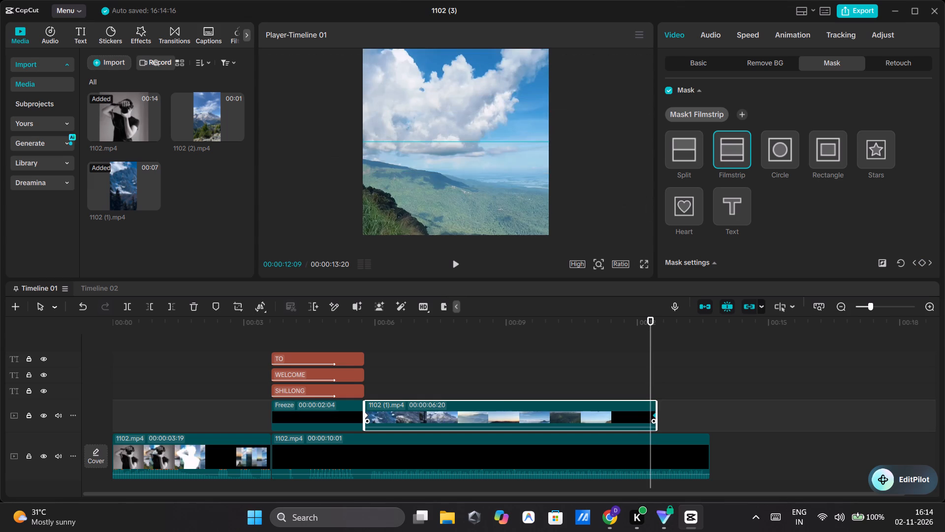
{"action": "left_click_drag", "start_coordinate": [460, 201], "coordinate": [459, 212]}
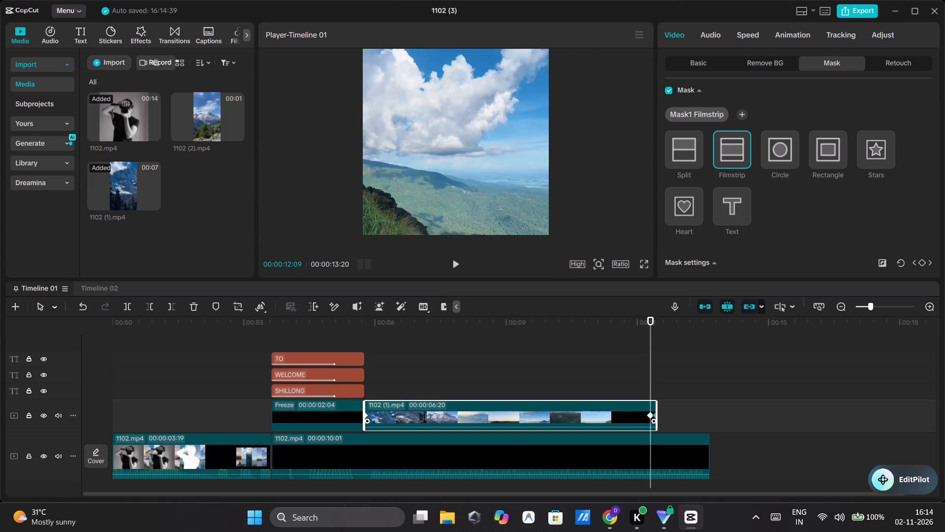
{"action": "left_click", "coordinate": [338, 332]}
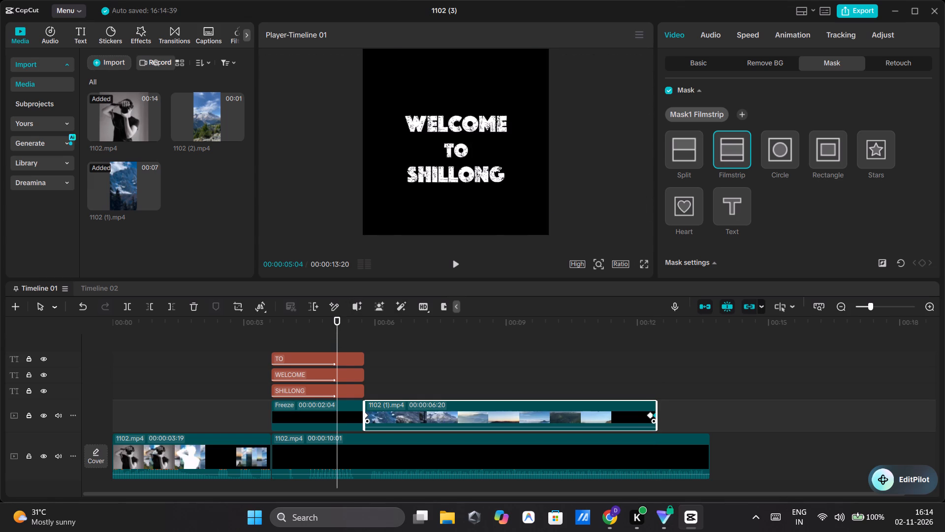
{"action": "left_click", "coordinate": [455, 261]}
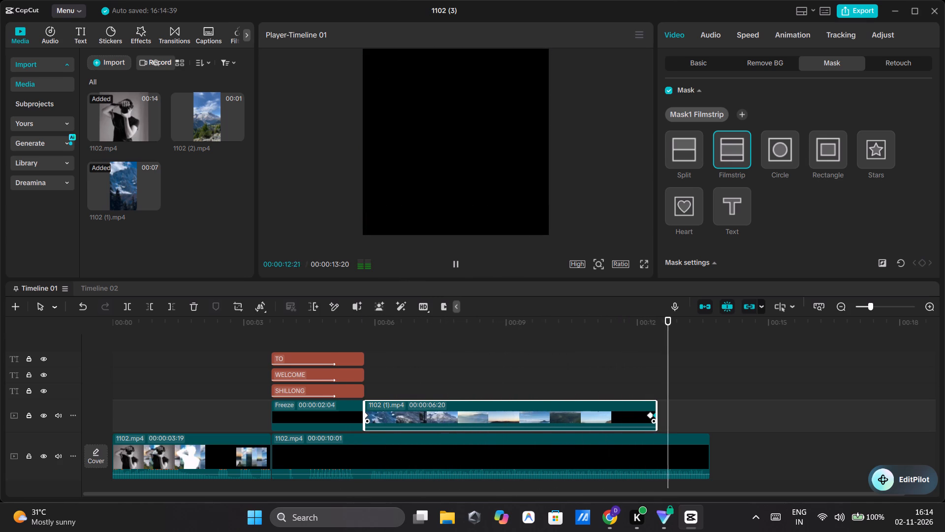
Split the 1102 (1) clip at 00:00:12:04 and delete the short leftover piece at its end.
{"action": "left_click", "coordinate": [634, 373]}
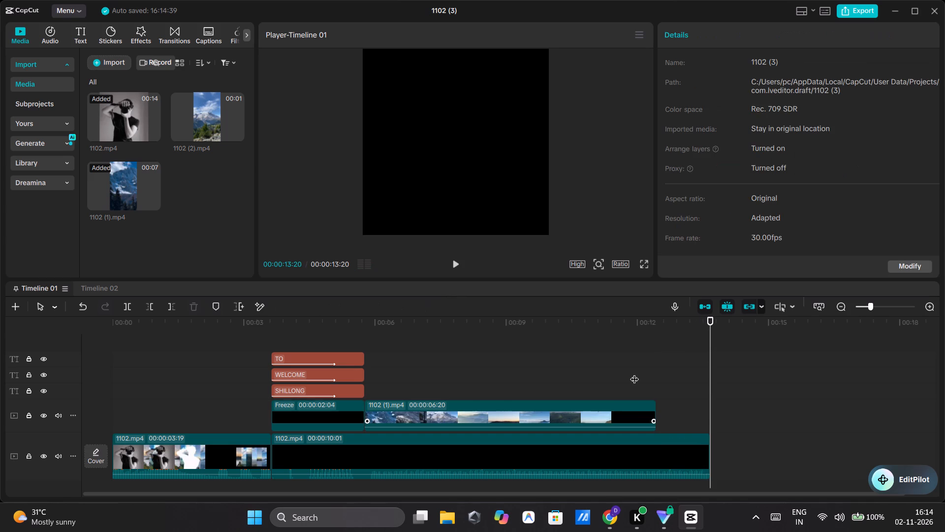
{"action": "left_click_drag", "start_coordinate": [634, 373], "coordinate": [644, 375]}
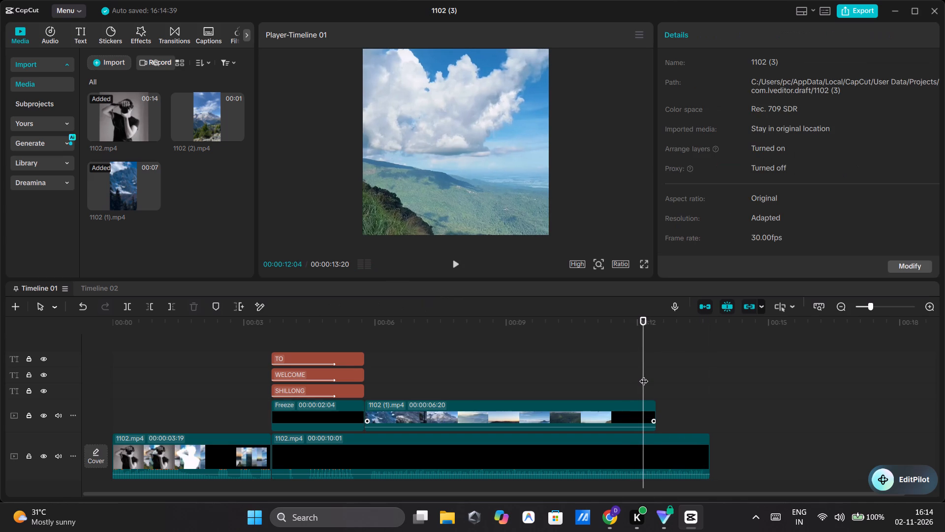
{"action": "left_click", "coordinate": [646, 411]}
{"action": "key", "text": "ctrl+b"}
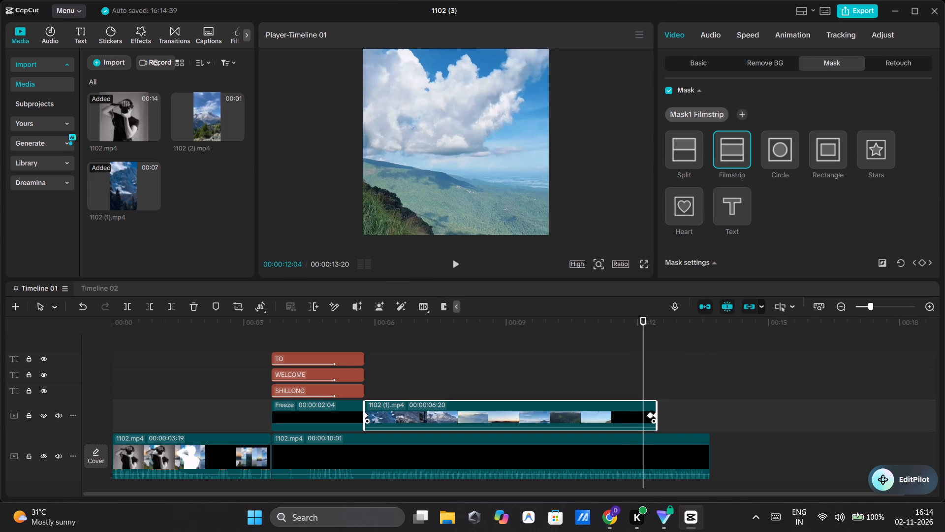
{"action": "key", "text": "BackSpace"}
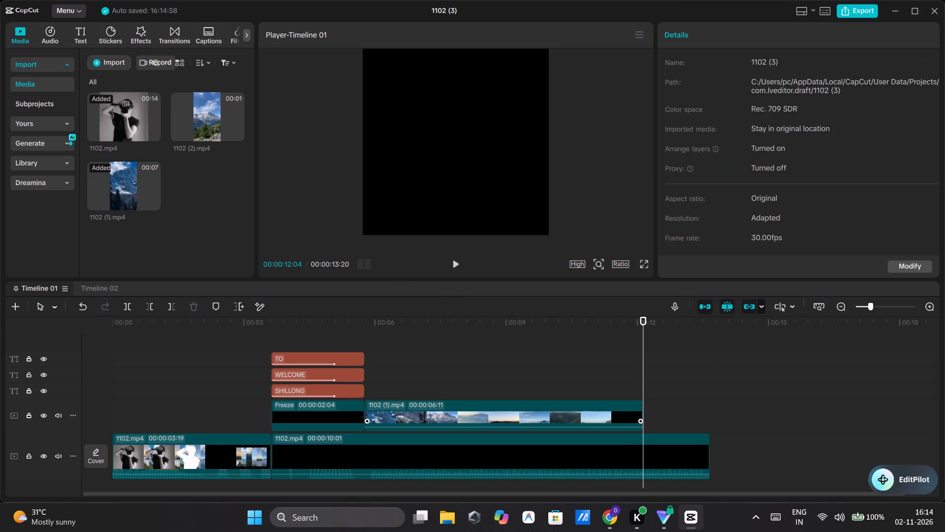
Trim the end of the second 1102.mp4 clip to 00:00:12:04, level with the end of the 1102 (1) clip.
{"action": "left_click", "coordinate": [646, 449]}
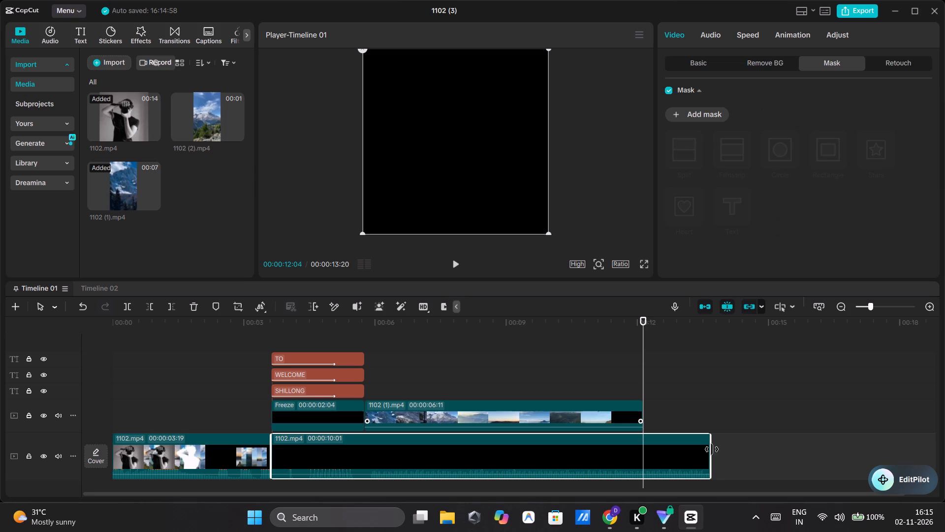
{"action": "left_click_drag", "start_coordinate": [712, 449], "coordinate": [641, 456]}
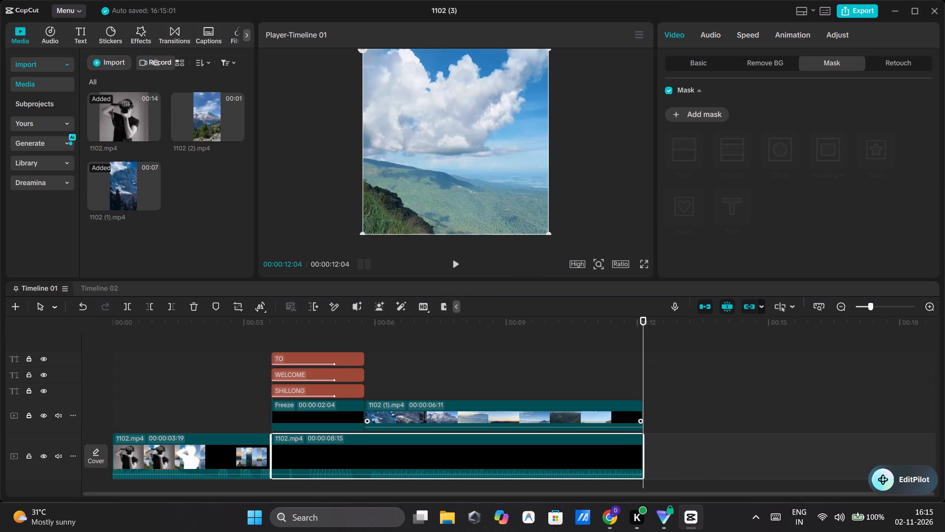
Export the 1102 (3) video at 1080P and 60fps, and close the sharing window without sharing.
{"action": "left_click", "coordinate": [856, 11]}
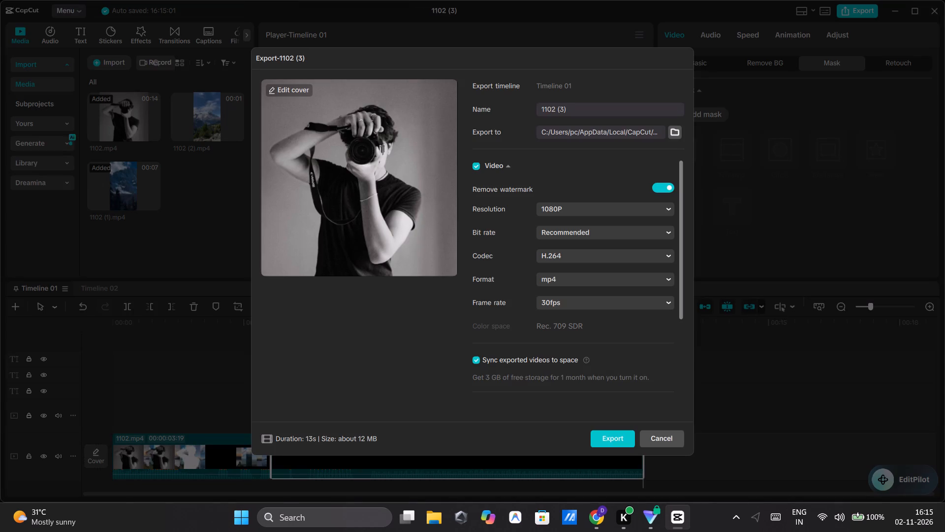
{"action": "left_click", "coordinate": [587, 207]}
{"action": "left_click", "coordinate": [549, 286]}
{"action": "left_click", "coordinate": [562, 302]}
{"action": "left_click", "coordinate": [561, 444]}
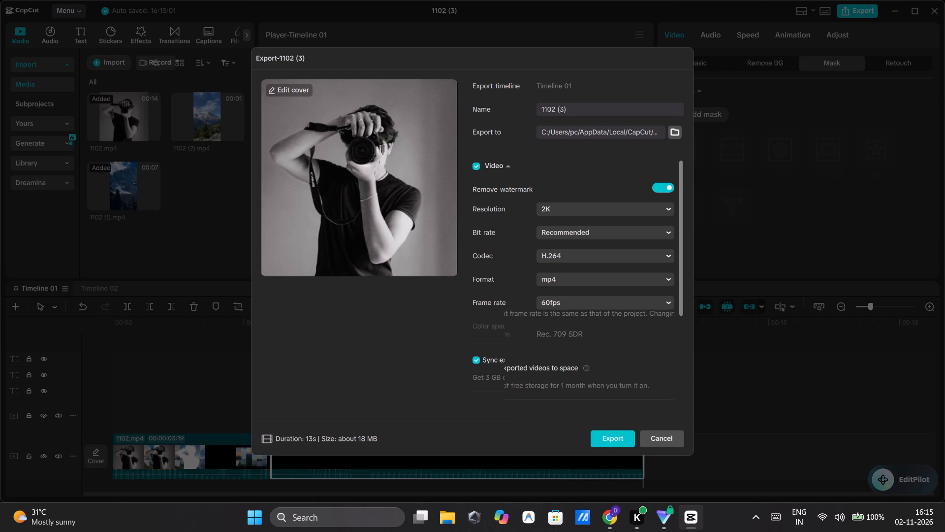
{"action": "left_click", "coordinate": [592, 209]}
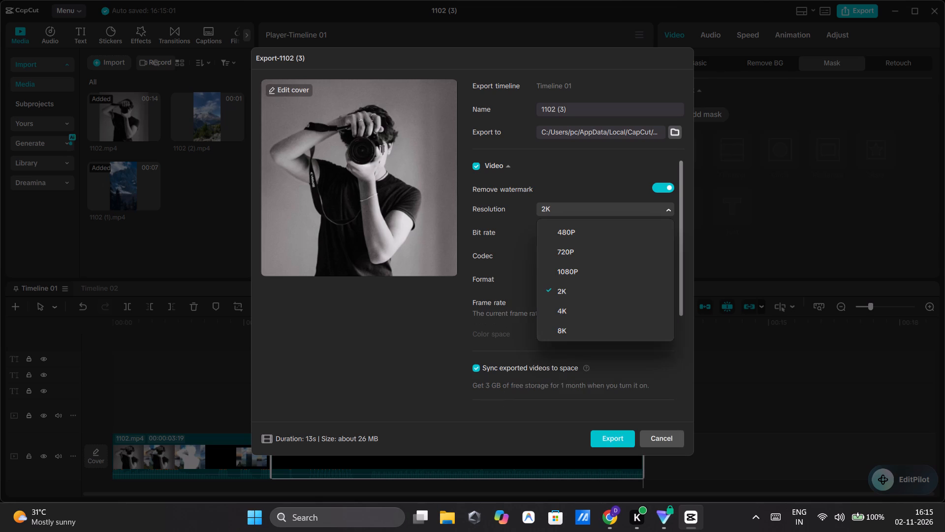
{"action": "left_click", "coordinate": [566, 267]}
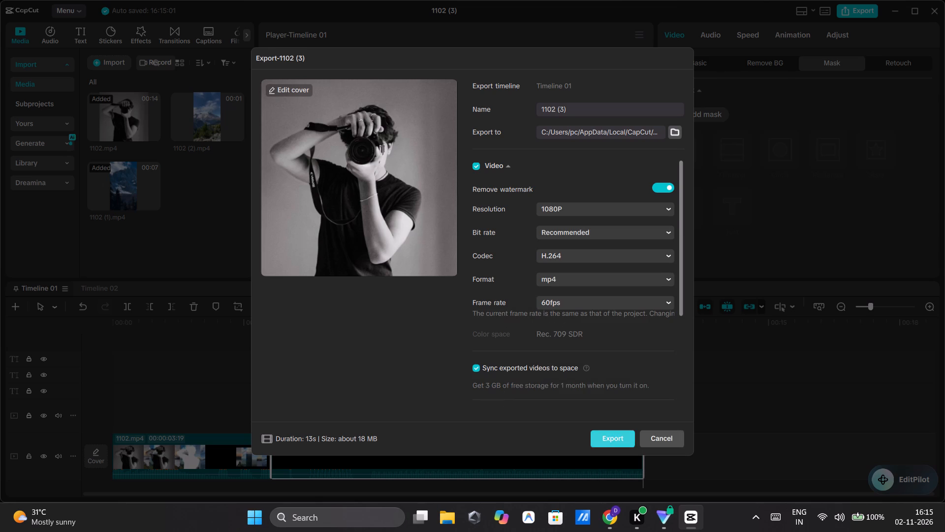
{"action": "left_click", "coordinate": [604, 434]}
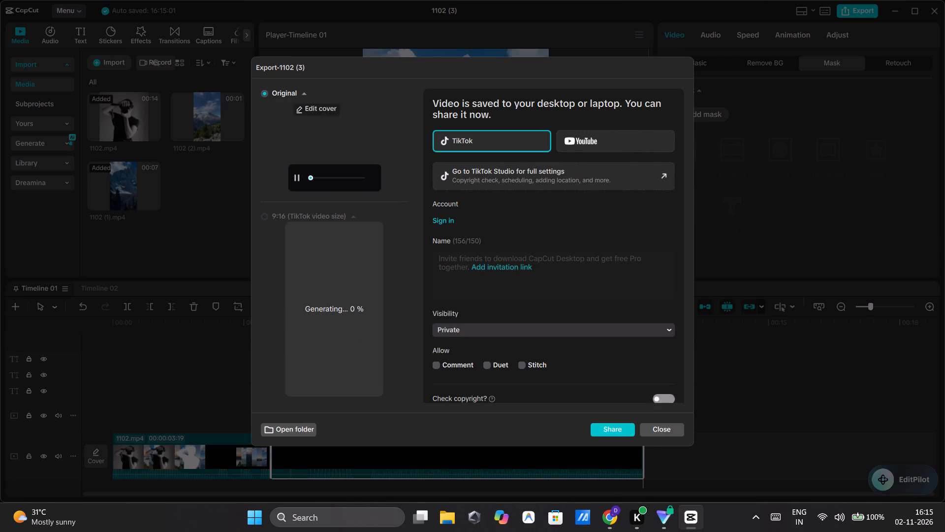
{"action": "left_click", "coordinate": [655, 421]}
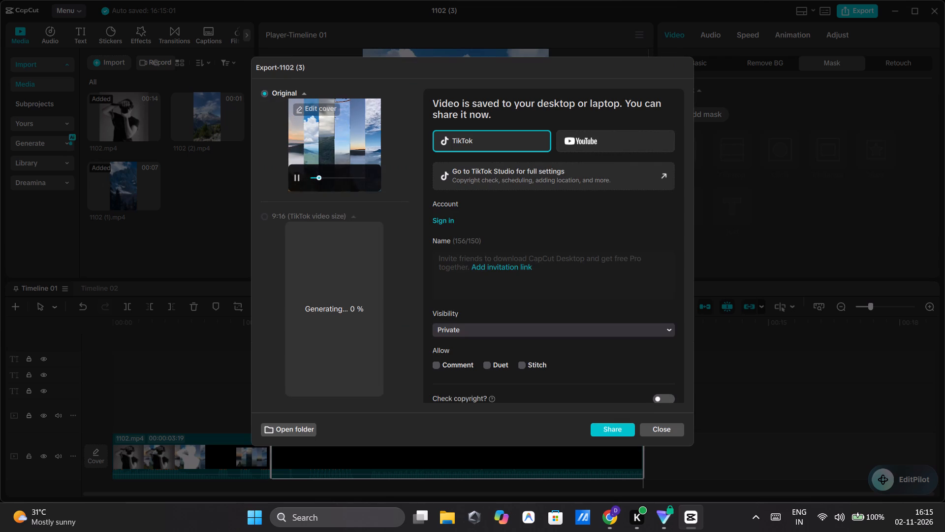
{"action": "left_click", "coordinate": [655, 423]}
{"action": "left_click", "coordinate": [652, 423]}
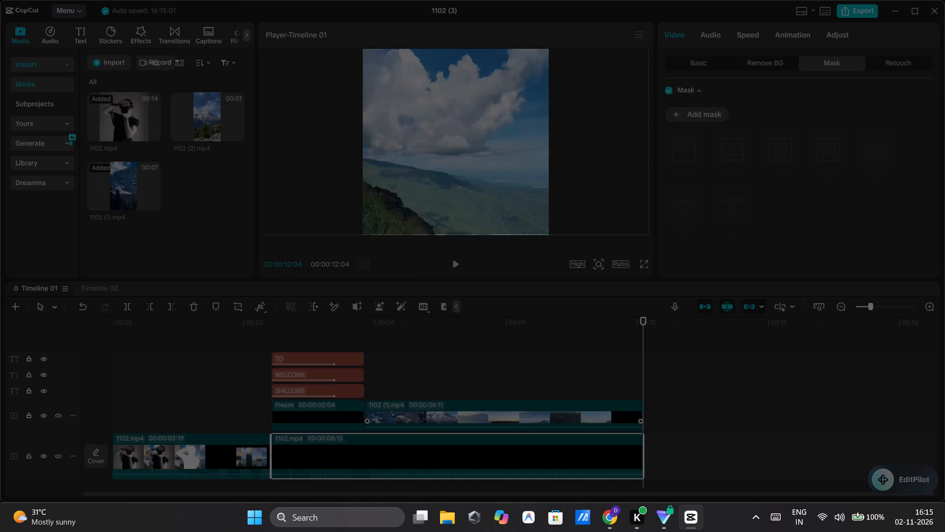
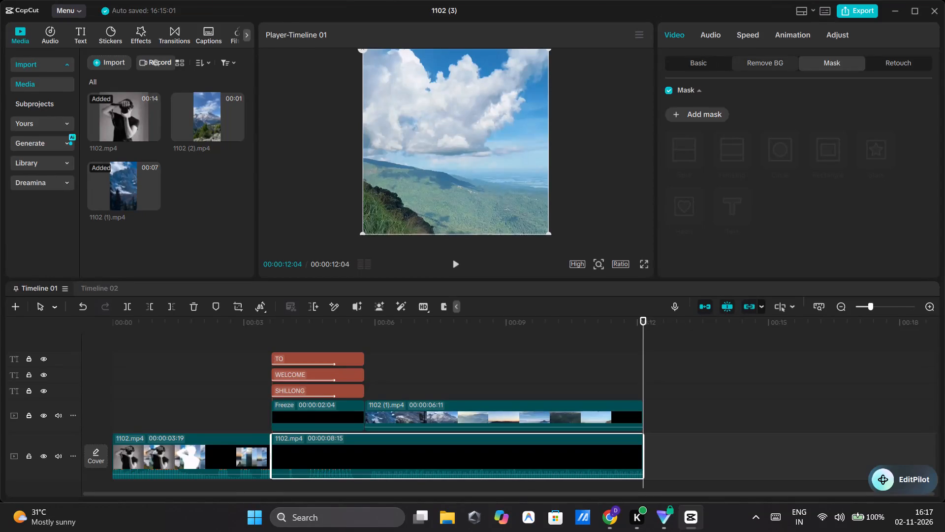
Open the exported 1102 (3) video from CapCut's Videos folder in Media Player and play it to check the result.
{"action": "double_click", "coordinate": [4, 13]}
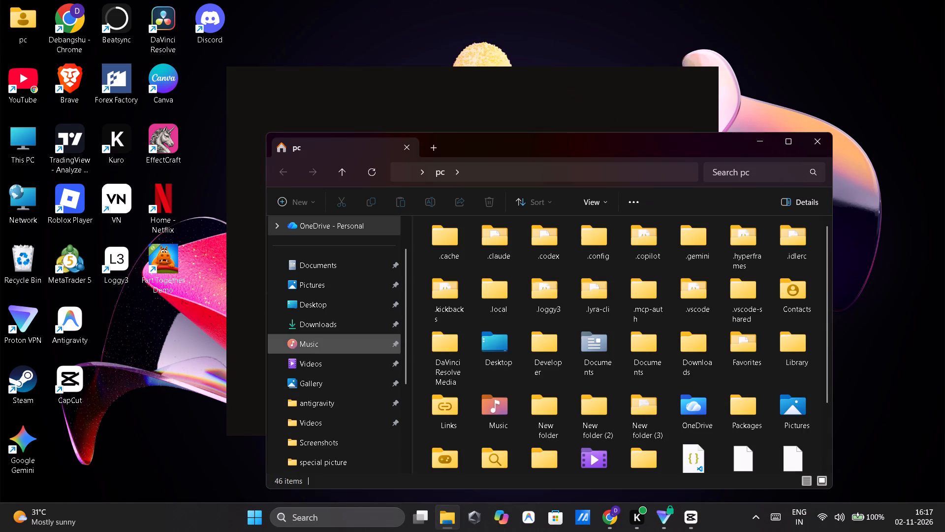
{"action": "left_click", "coordinate": [322, 321]}
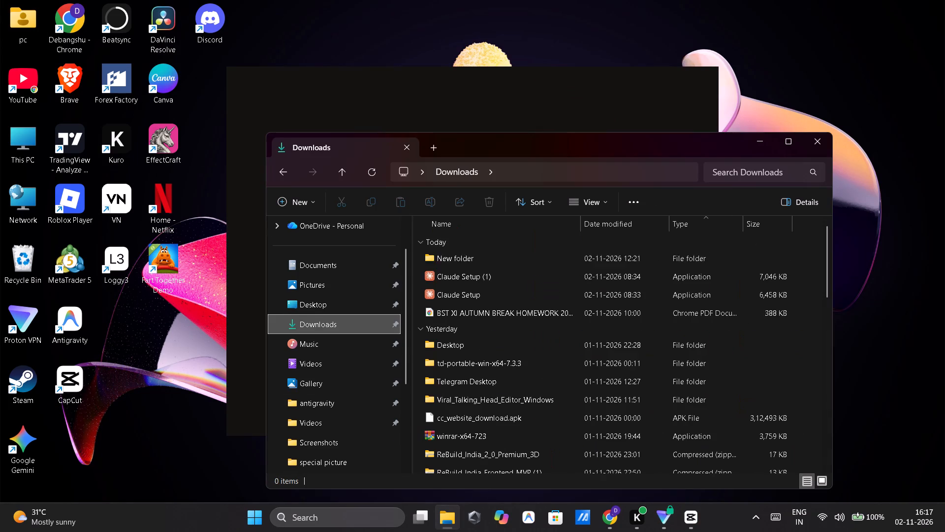
{"action": "left_click", "coordinate": [324, 422]}
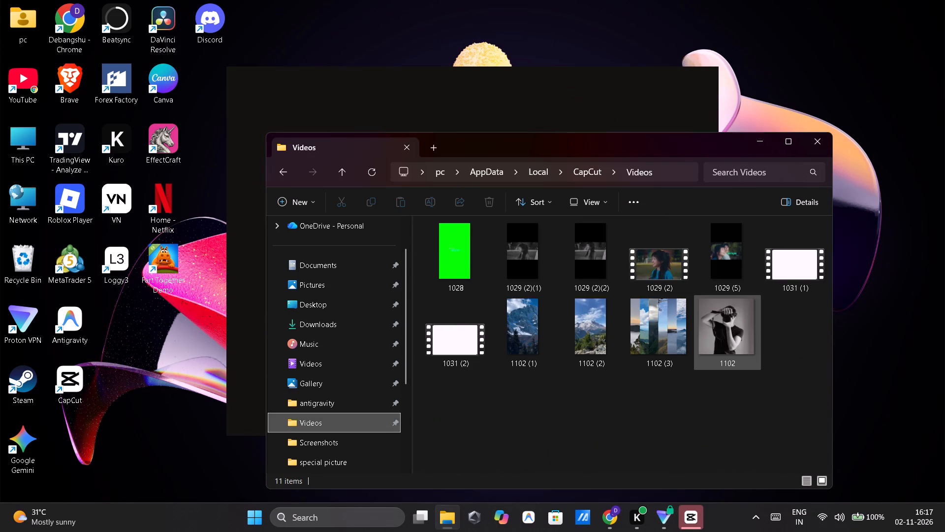
{"action": "double_click", "coordinate": [731, 309]}
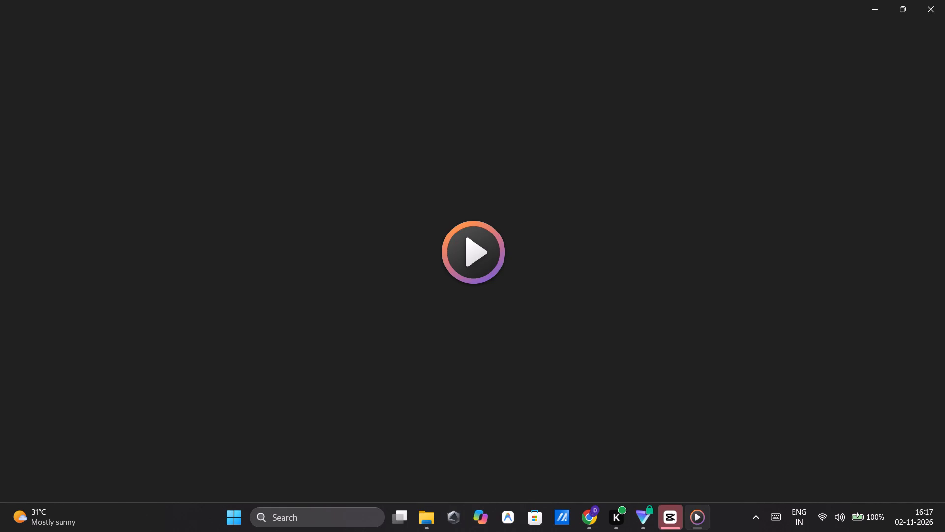
{"action": "left_click", "coordinate": [870, 4]}
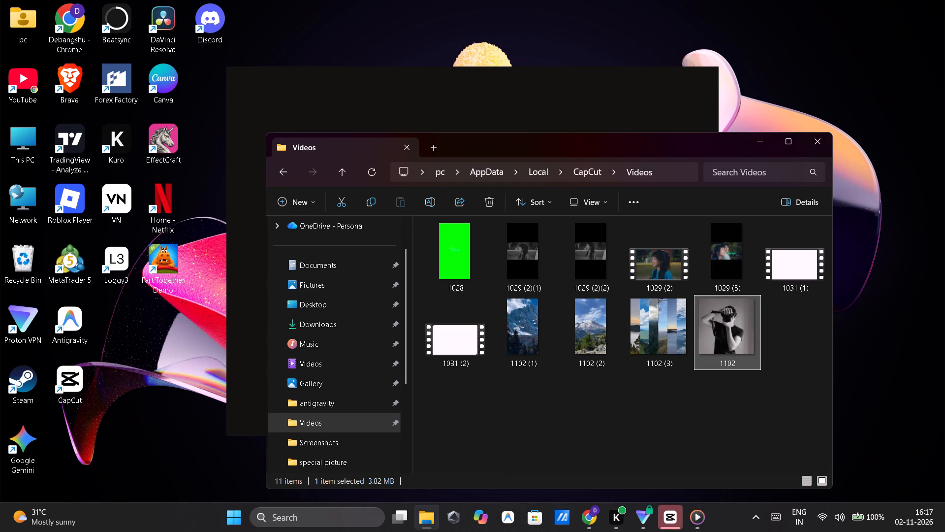
{"action": "double_click", "coordinate": [653, 335]}
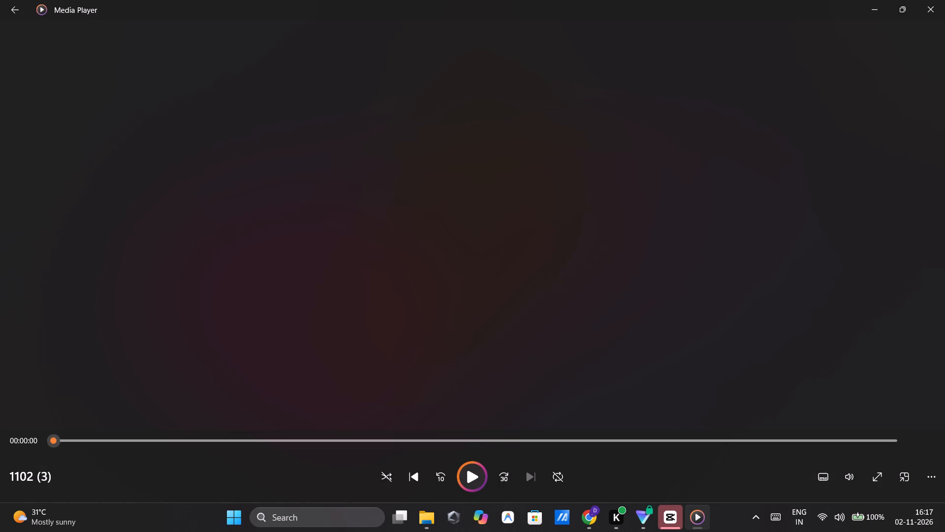
{"action": "left_click", "coordinate": [479, 478]}
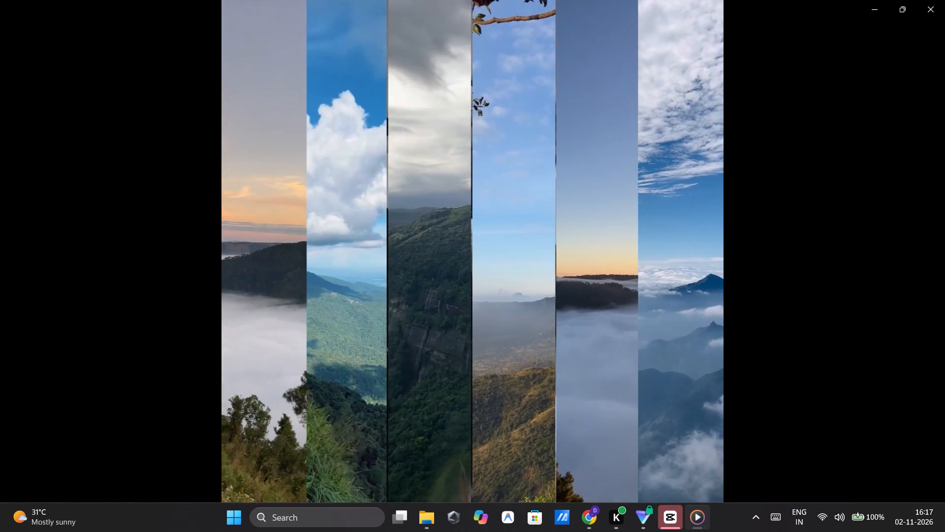
{"action": "left_click", "coordinate": [471, 486]}
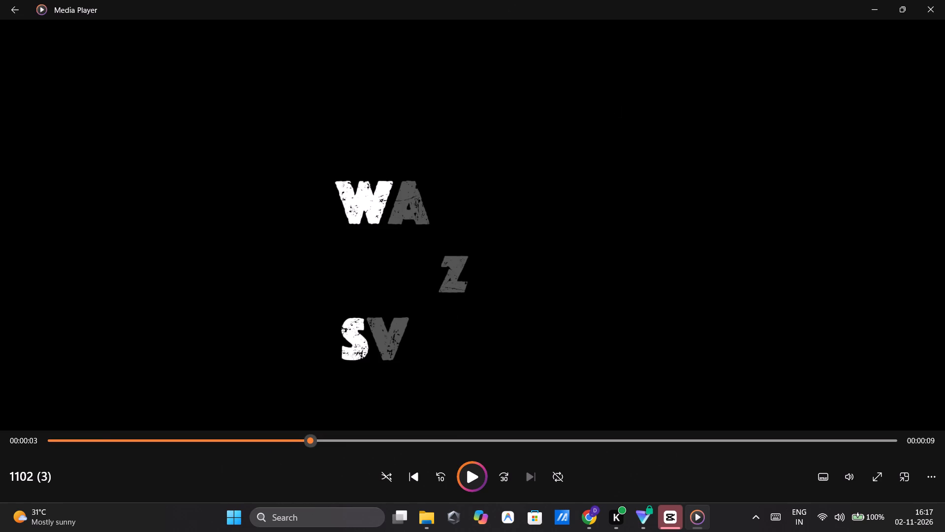
{"action": "left_click", "coordinate": [644, 129]}
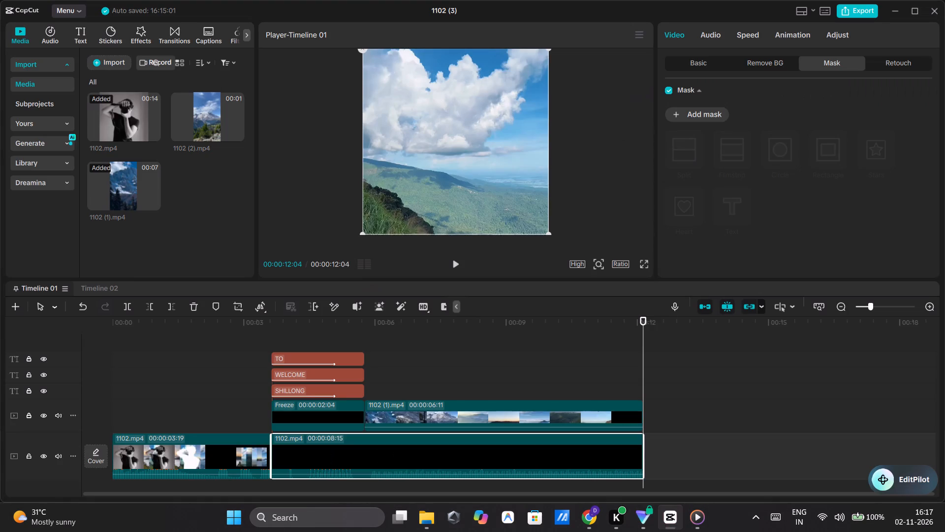
Return to the CapCut home page and open the 1102 project for editing.
{"action": "left_click", "coordinate": [59, 14]}
{"action": "left_click", "coordinate": [79, 152]}
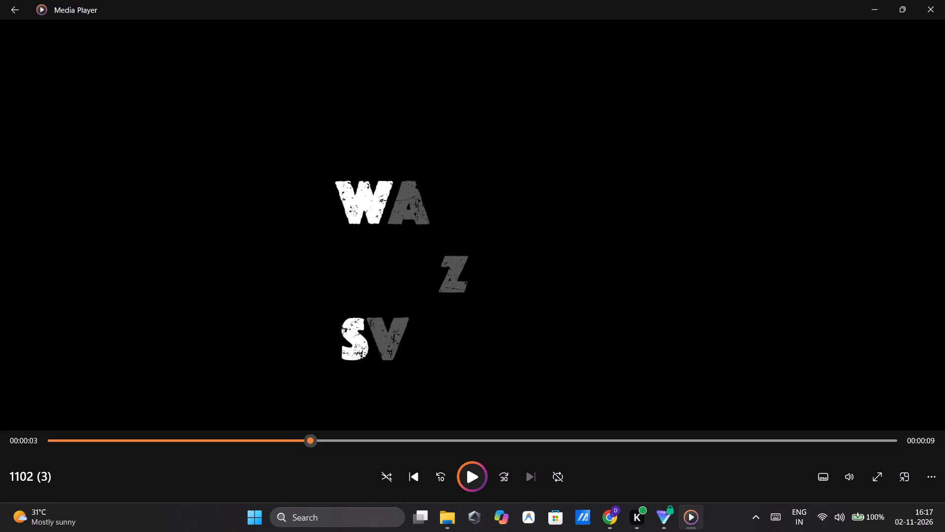
{"action": "scroll", "coordinate": [353, 308], "scroll_direction": "down", "scroll_amount": 2}
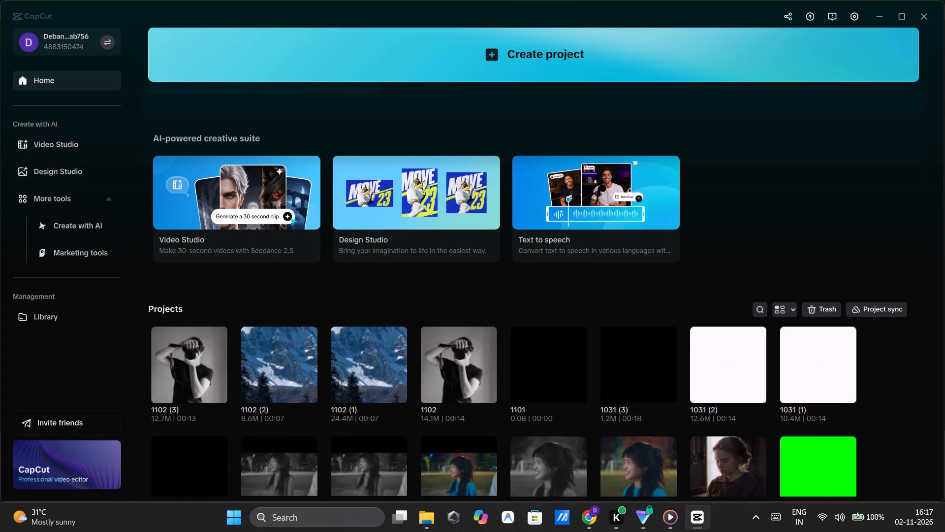
{"action": "double_click", "coordinate": [457, 374]}
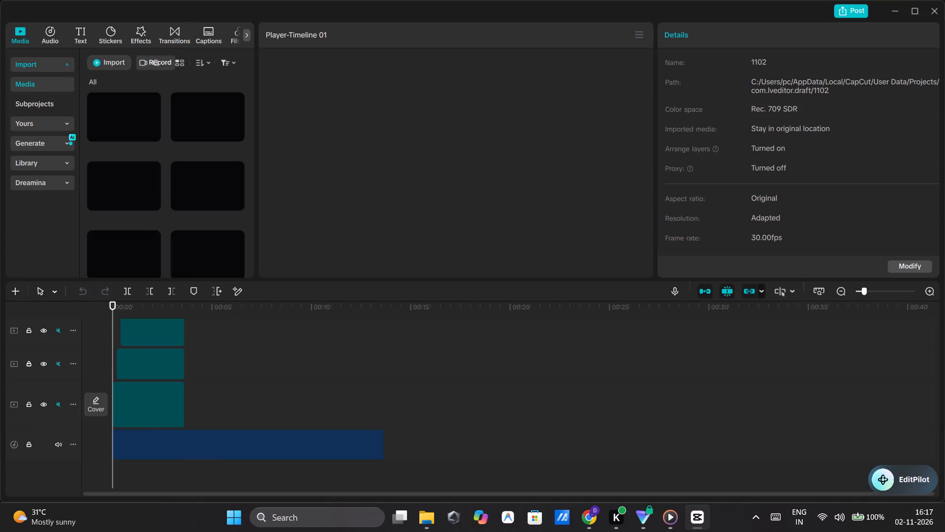
Examine the mask of the first landscape strip's clip (f5edf4e5988…) at 00:00:00:07, with the timeline enlarged.
{"action": "scroll", "coordinate": [373, 368], "scroll_direction": "up", "scroll_amount": 19, "text": "ctrl"}
{"action": "scroll", "coordinate": [373, 368], "scroll_direction": "up", "scroll_amount": 5, "text": "ctrl"}
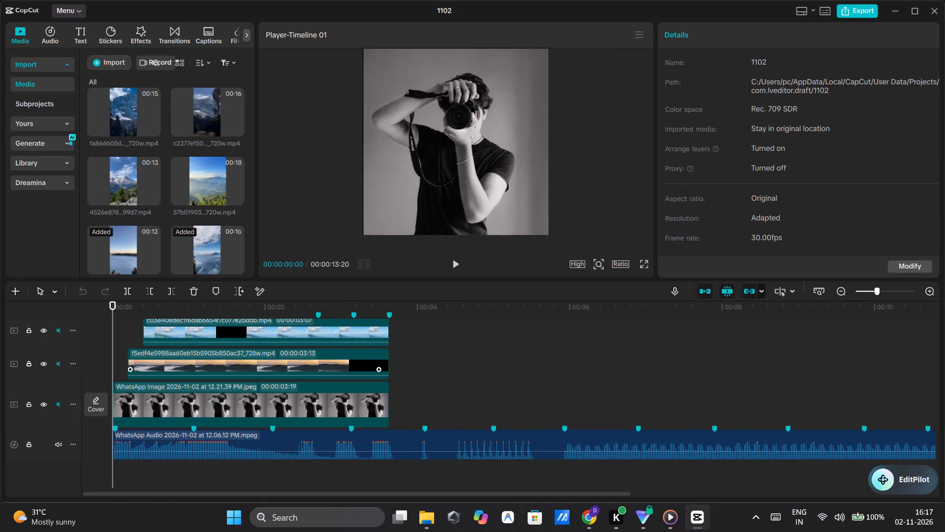
{"action": "scroll", "coordinate": [373, 368], "scroll_direction": "up", "scroll_amount": 18, "text": "ctrl"}
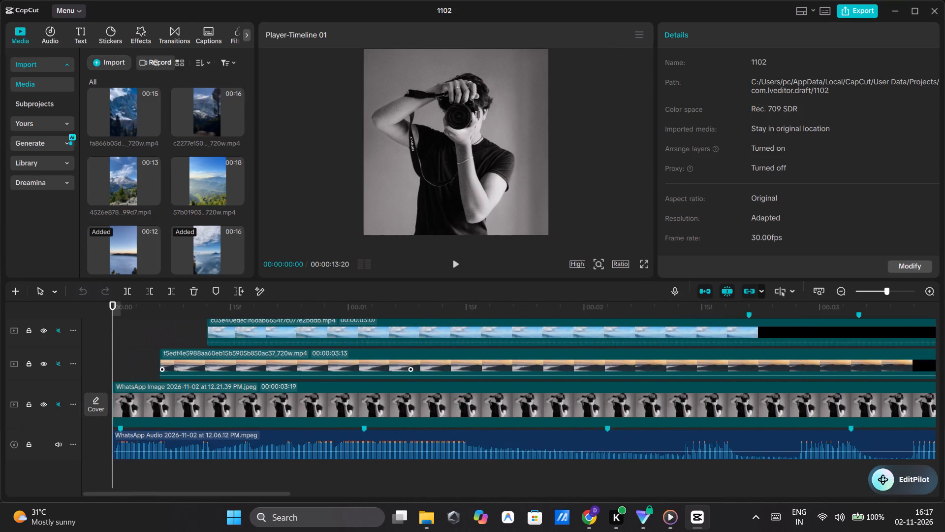
{"action": "scroll", "coordinate": [373, 368], "scroll_direction": "up", "scroll_amount": 14, "text": "ctrl"}
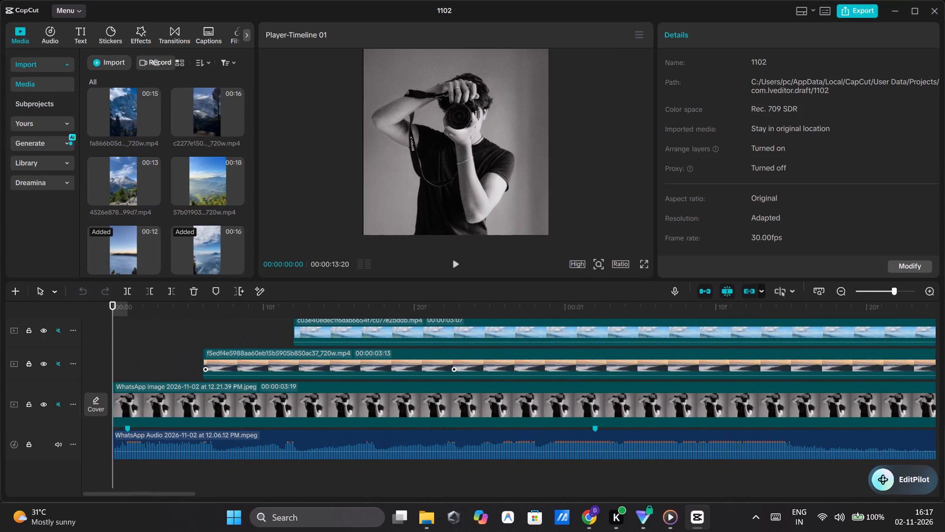
{"action": "left_click", "coordinate": [229, 363]}
{"action": "left_click", "coordinate": [189, 335]}
{"action": "left_click_drag", "start_coordinate": [189, 335], "coordinate": [212, 334]}
{"action": "left_click", "coordinate": [224, 360]}
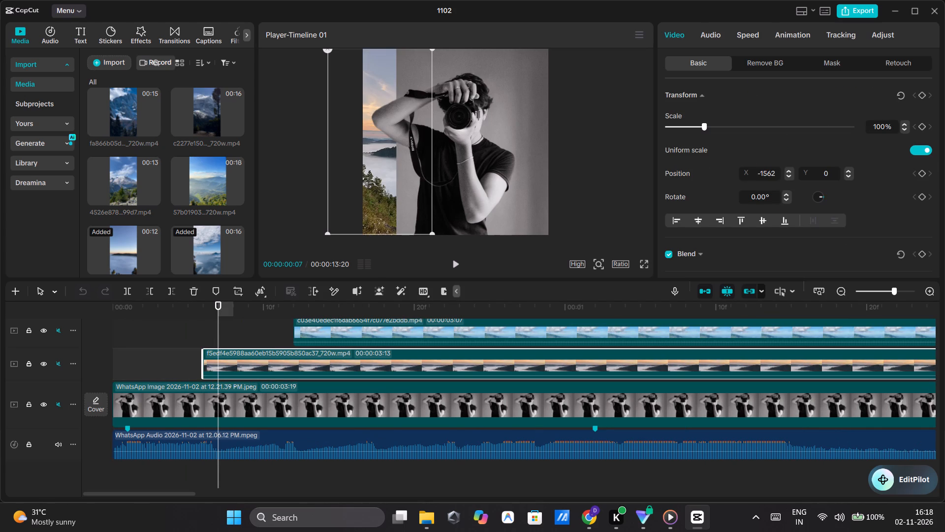
{"action": "left_click", "coordinate": [841, 60]}
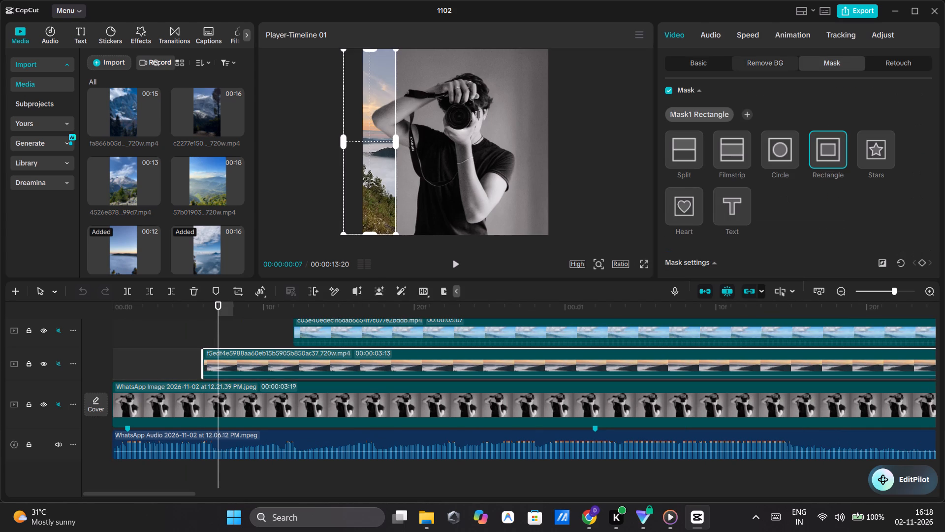
Scrub through the landscape strips from 00:00:00:07 to 00:00:02:08 and examine the seams between neighbouring strips.
{"action": "left_click_drag", "start_coordinate": [271, 329], "coordinate": [275, 329]}
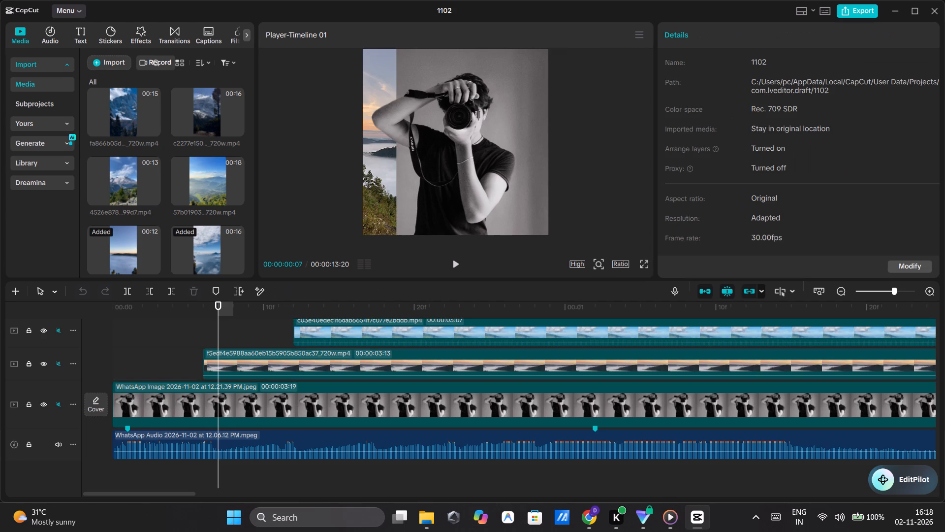
{"action": "left_click_drag", "start_coordinate": [275, 329], "coordinate": [266, 330]}
{"action": "left_click", "coordinate": [266, 330]}
{"action": "left_click_drag", "start_coordinate": [266, 330], "coordinate": [402, 344]}
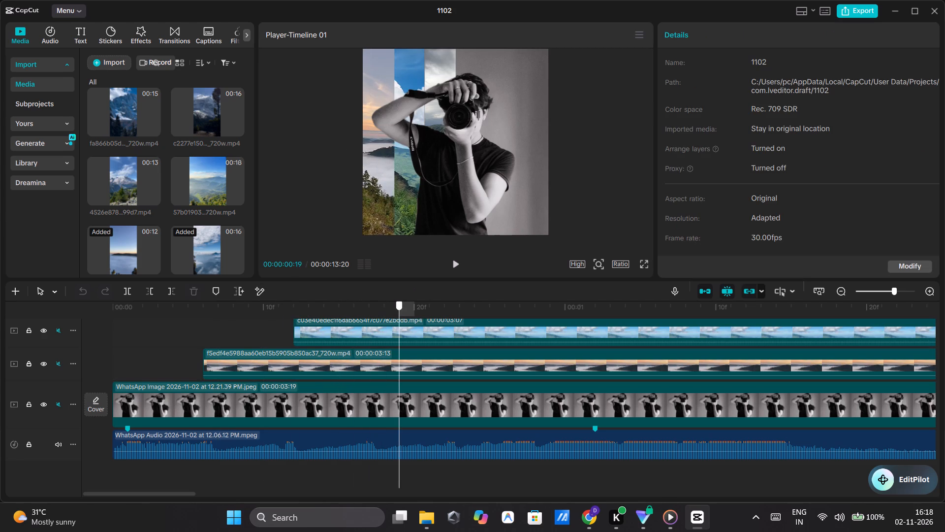
{"action": "left_click_drag", "start_coordinate": [402, 344], "coordinate": [521, 348]}
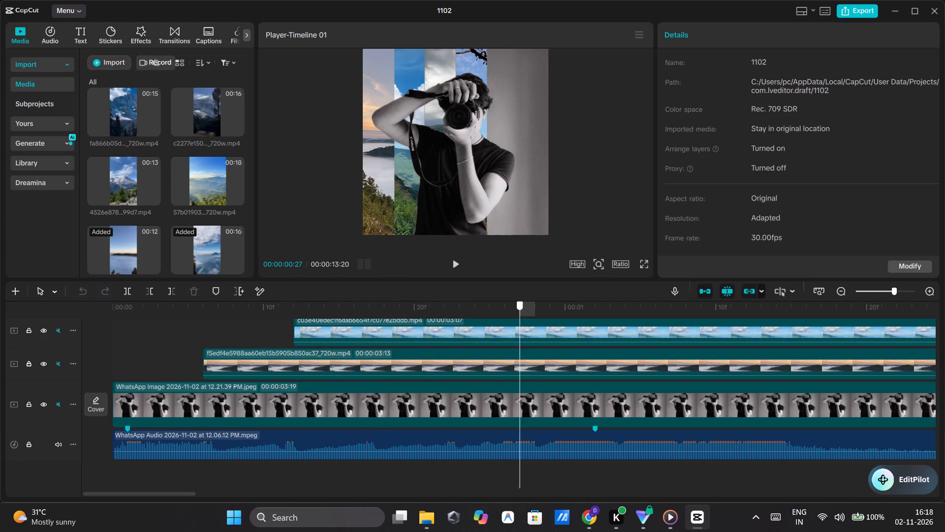
{"action": "left_click_drag", "start_coordinate": [521, 348], "coordinate": [679, 337]}
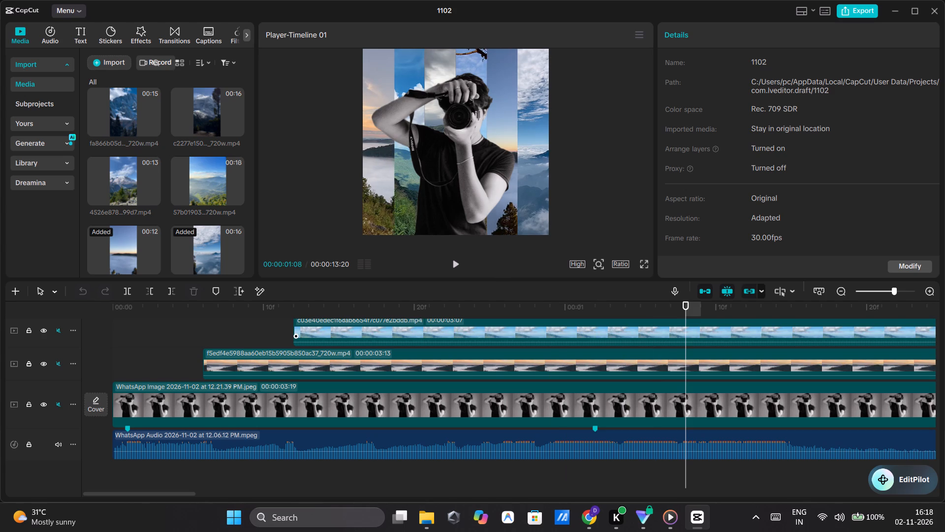
{"action": "left_click_drag", "start_coordinate": [685, 312], "coordinate": [747, 324]}
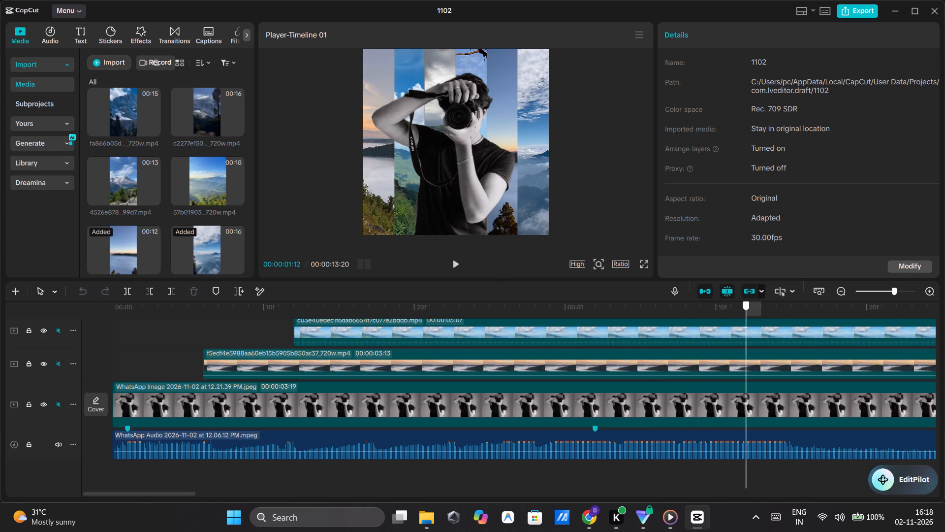
{"action": "left_click_drag", "start_coordinate": [747, 324], "coordinate": [944, 328]}
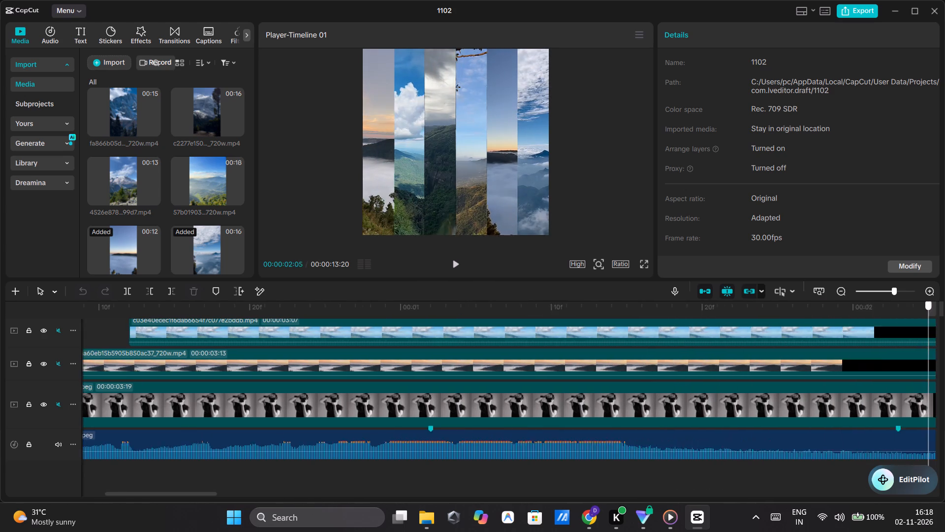
{"action": "left_click_drag", "start_coordinate": [944, 328], "coordinate": [854, 327]}
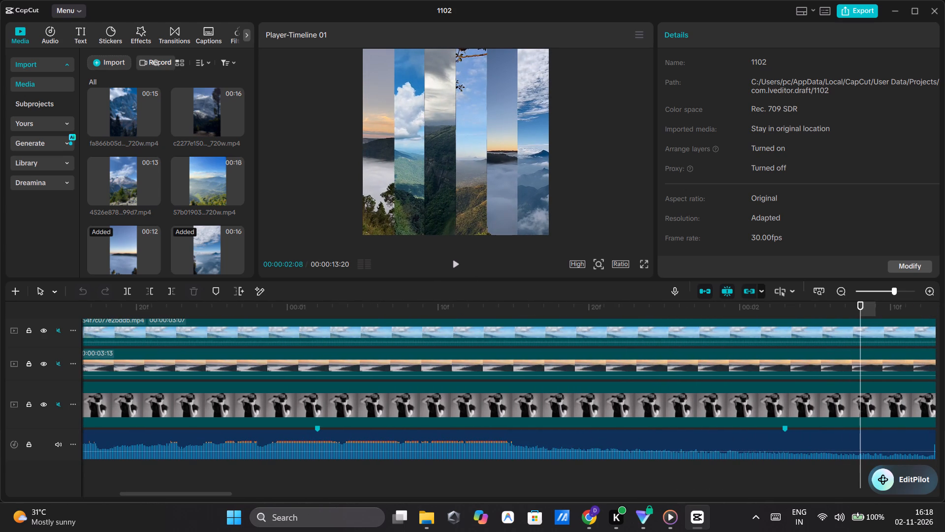
Widen the Rectangle mask of the third landscape strip (green mountainside) at 00:00:02:08 to close the black gaps along its edges.
{"action": "scroll", "coordinate": [464, 138], "scroll_direction": "up", "scroll_amount": 6, "text": "ctrl"}
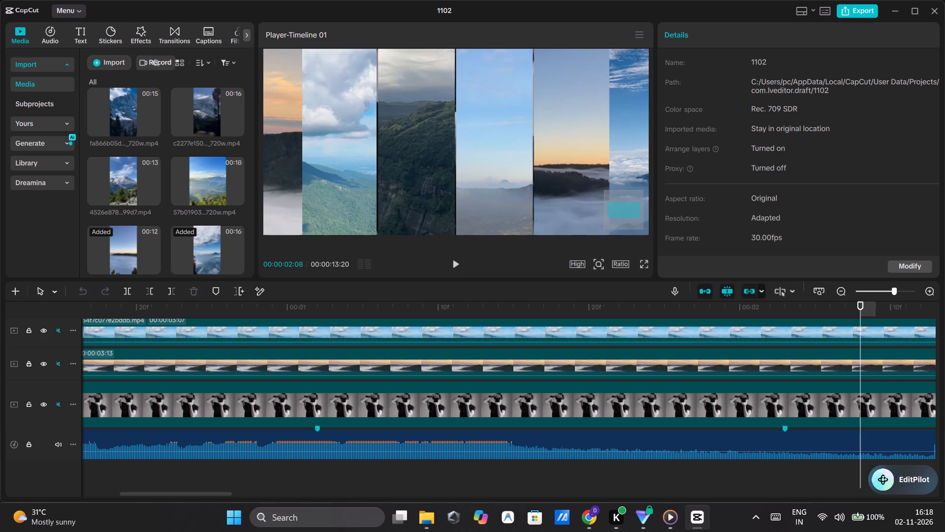
{"action": "left_click", "coordinate": [409, 135]}
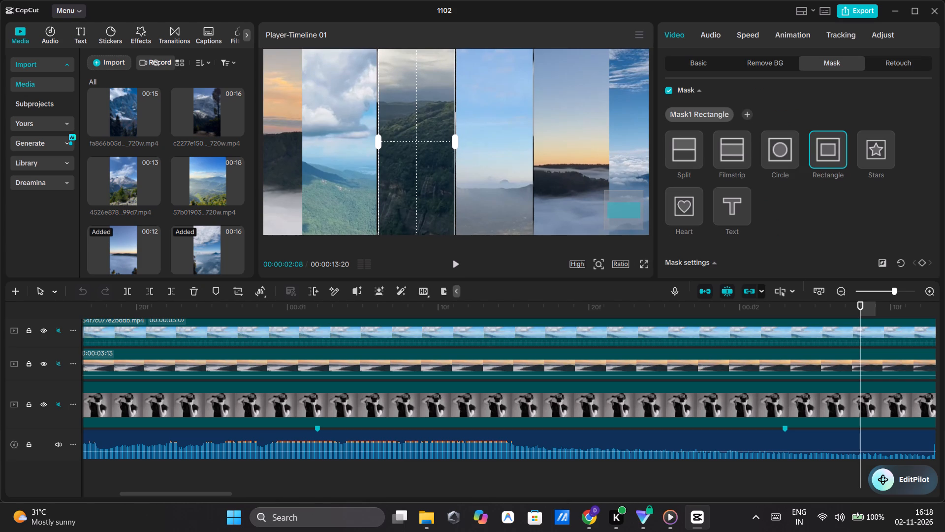
{"action": "left_click", "coordinate": [378, 137]}
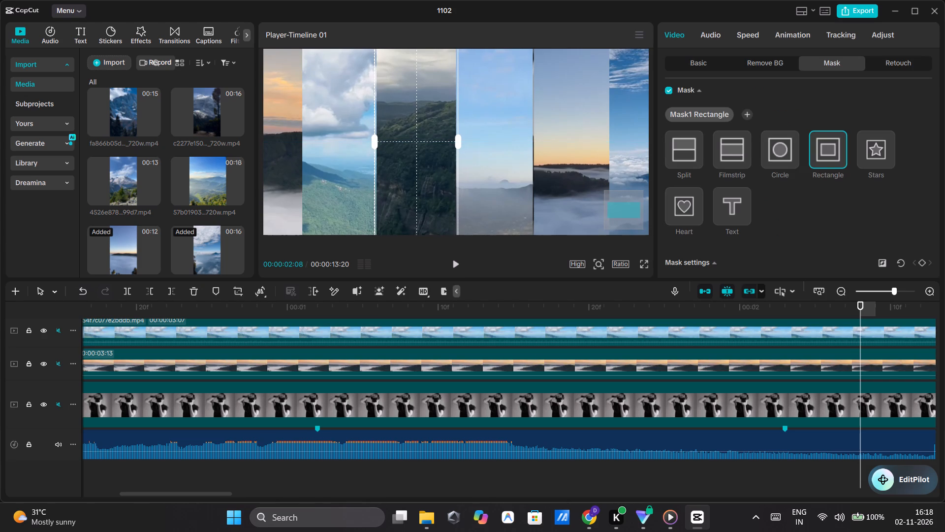
Widen the Rectangle mask of the fifth landscape strip, clip b7d0ffe150b…, to close the black gap beside the fourth strip.
{"action": "left_click", "coordinate": [543, 149]}
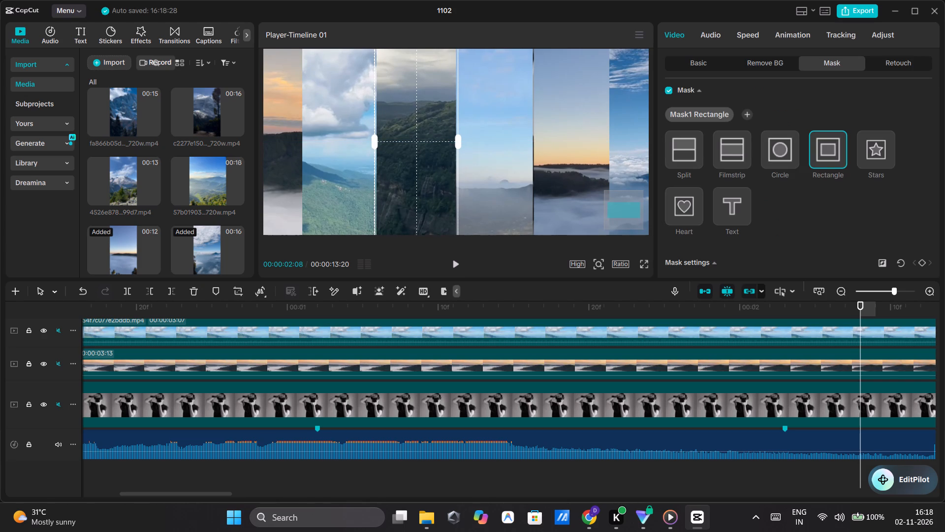
{"action": "left_click", "coordinate": [540, 147]}
{"action": "left_click", "coordinate": [540, 147]}
{"action": "left_click_drag", "start_coordinate": [540, 147], "coordinate": [523, 322]}
{"action": "scroll", "coordinate": [517, 361], "scroll_direction": "up", "scroll_amount": 2}
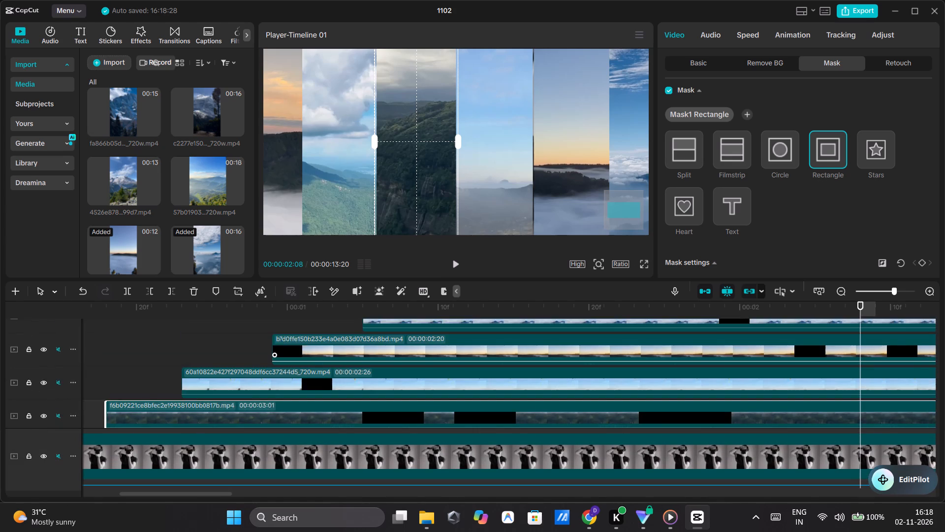
{"action": "scroll", "coordinate": [517, 361], "scroll_direction": "up", "scroll_amount": 1}
{"action": "left_click", "coordinate": [517, 361]}
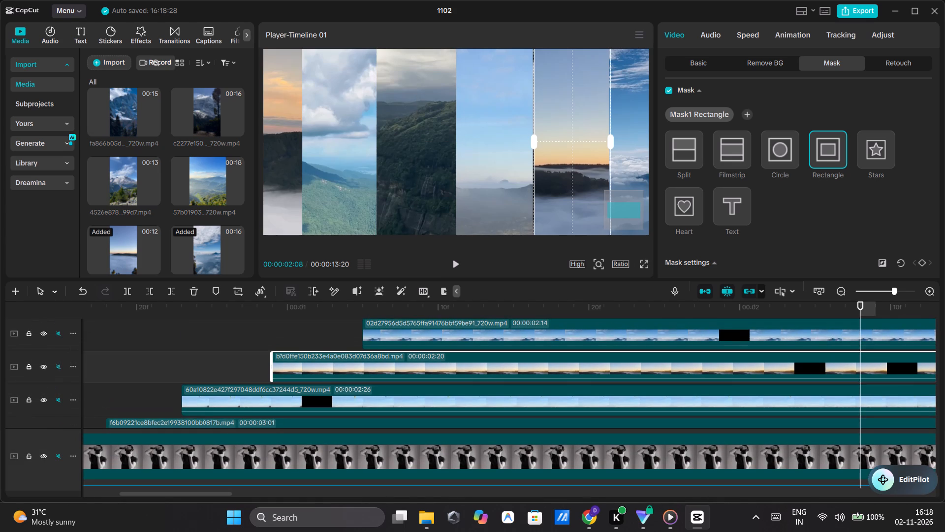
{"action": "left_click", "coordinate": [535, 140]}
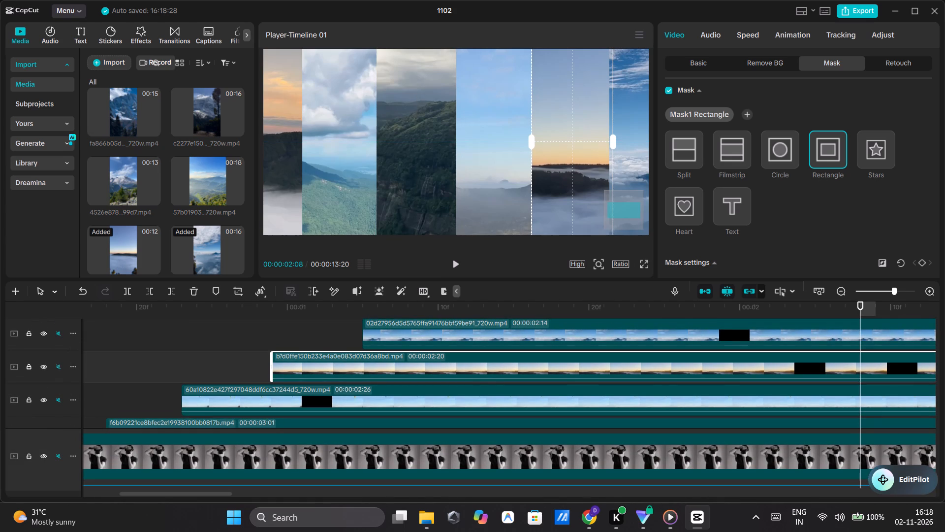
Play back the strip sequence from 00:00:01:00 and export project 1102 as 1102(1) in 1080P, H.264 mp4 at 30fps.
{"action": "left_click", "coordinate": [568, 336]}
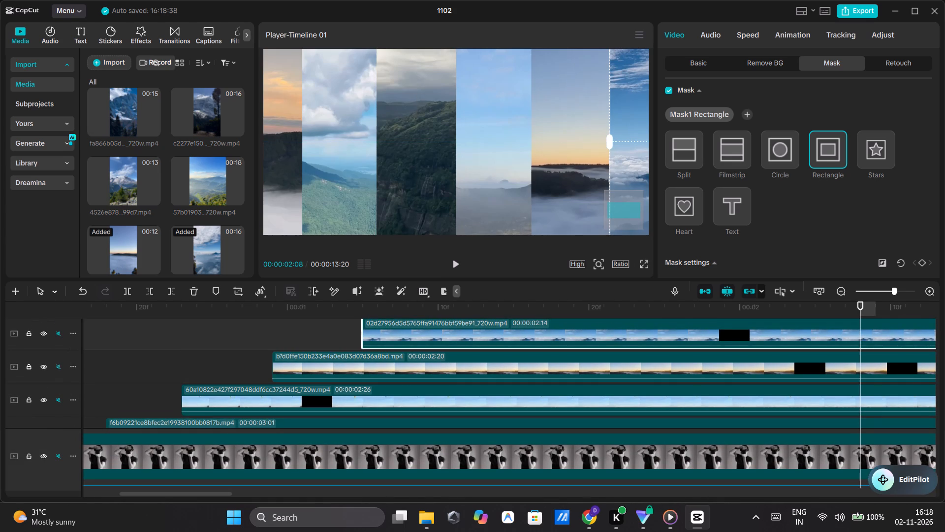
{"action": "left_click", "coordinate": [287, 328]}
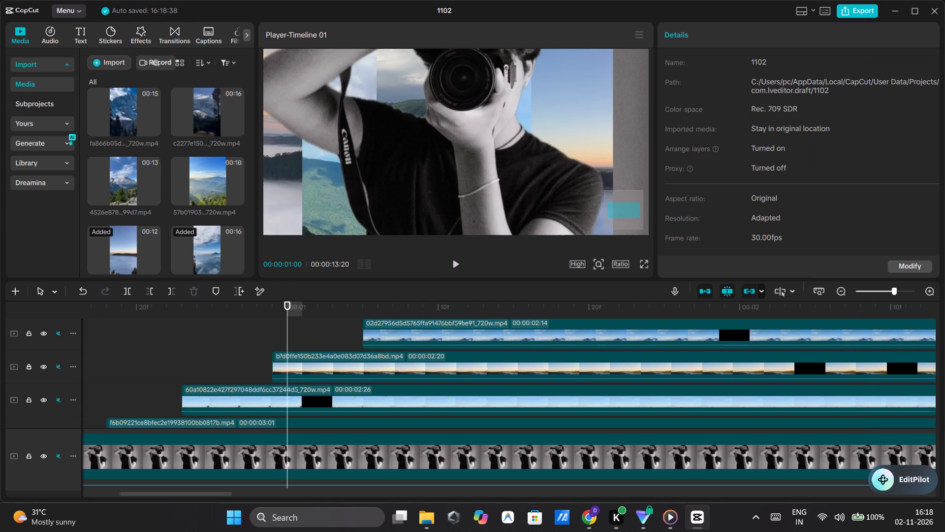
{"action": "scroll", "coordinate": [287, 328], "scroll_direction": "down", "scroll_amount": 13, "text": "ctrl"}
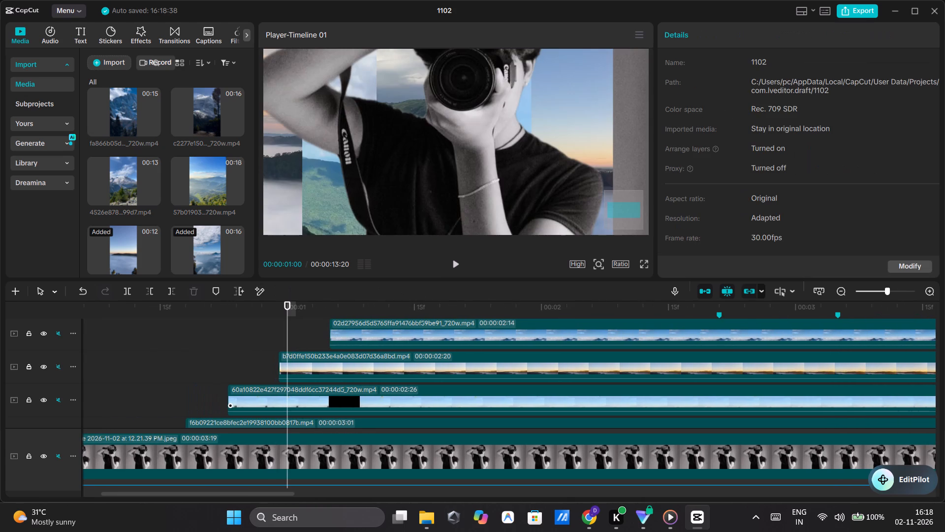
{"action": "left_click", "coordinate": [456, 264]}
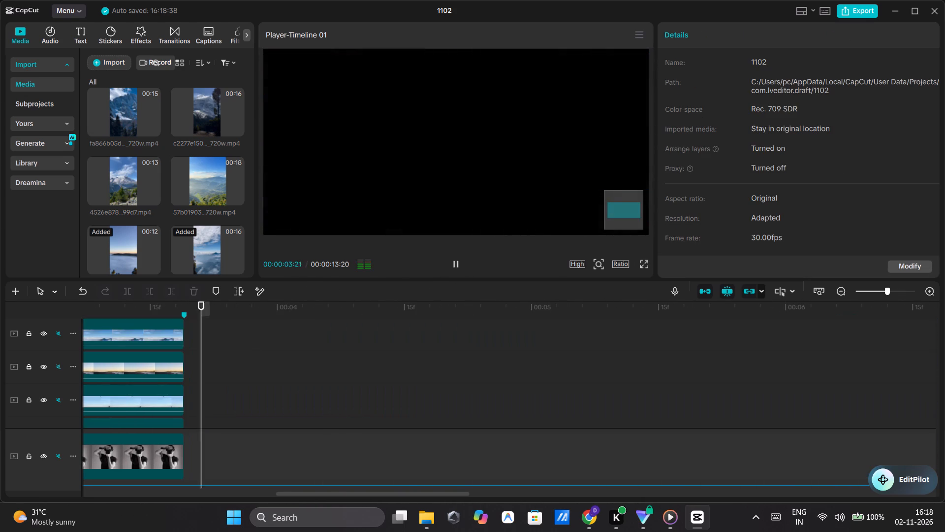
{"action": "left_click", "coordinate": [456, 264]}
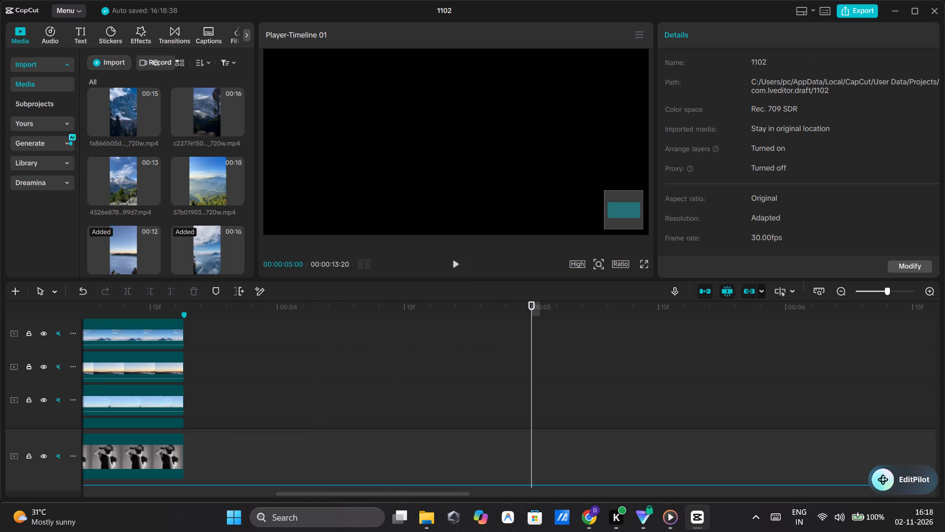
{"action": "left_click", "coordinate": [864, 7]}
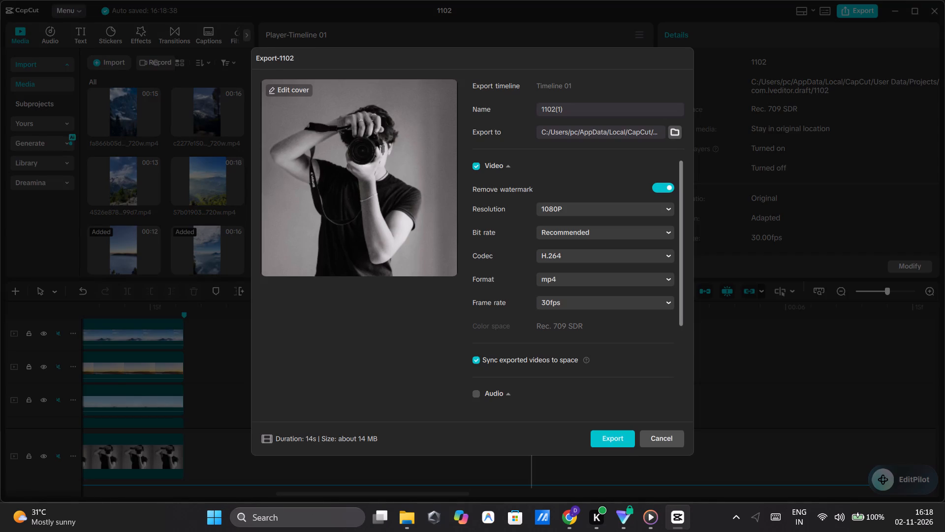
{"action": "left_click", "coordinate": [607, 438]}
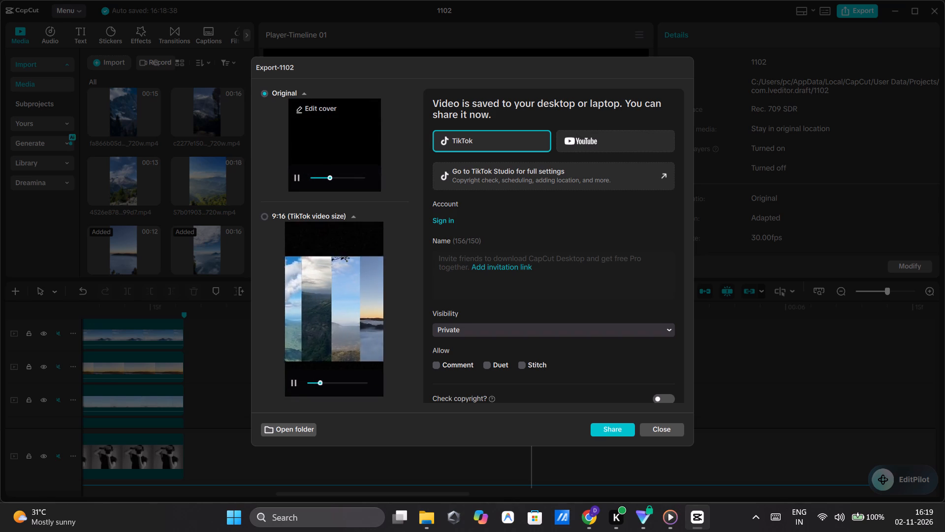
{"action": "left_click", "coordinate": [663, 427]}
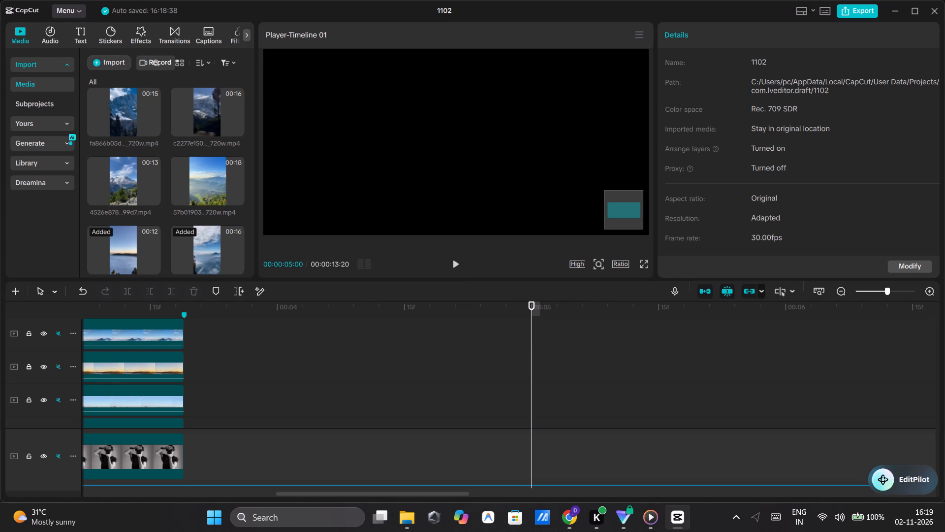
Return to the home page and open the project 1102 (3).
{"action": "left_click", "coordinate": [66, 14]}
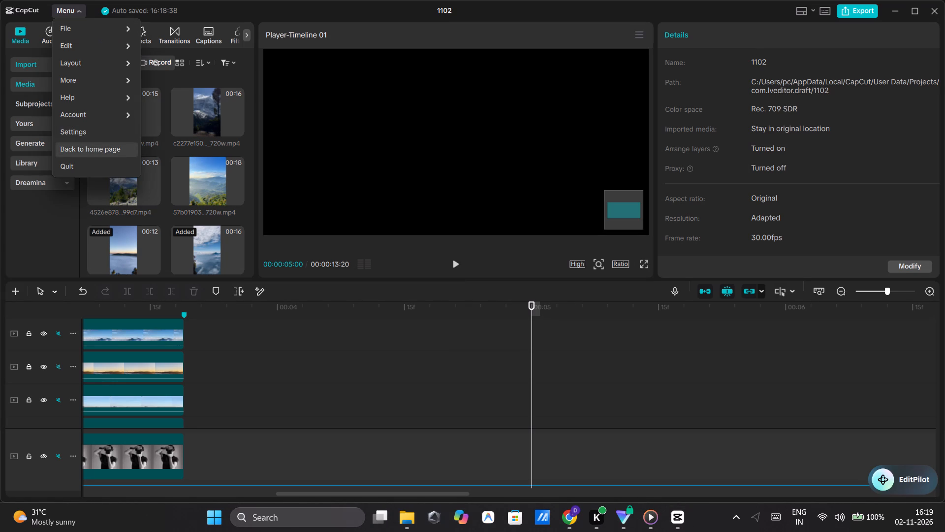
{"action": "left_click", "coordinate": [75, 155]}
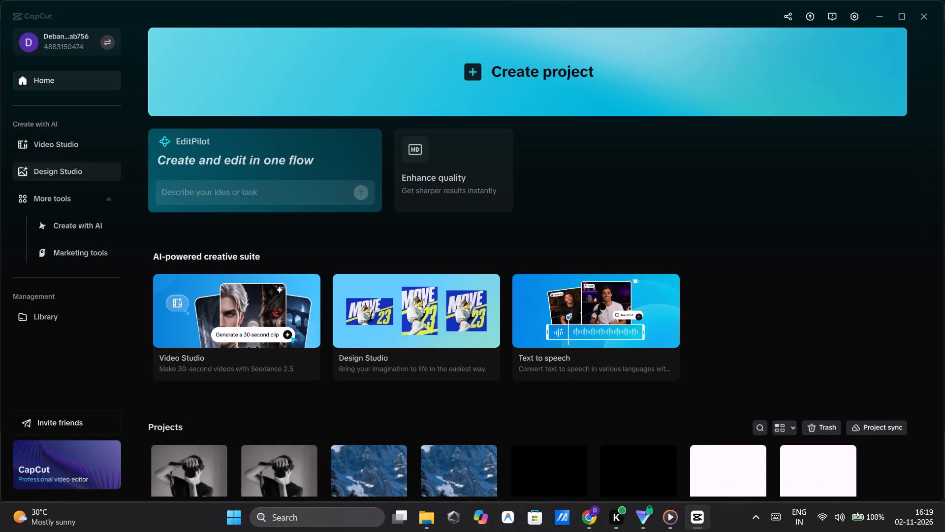
{"action": "scroll", "coordinate": [189, 232], "scroll_direction": "down", "scroll_amount": 2}
{"action": "scroll", "coordinate": [336, 316], "scroll_direction": "down", "scroll_amount": 4}
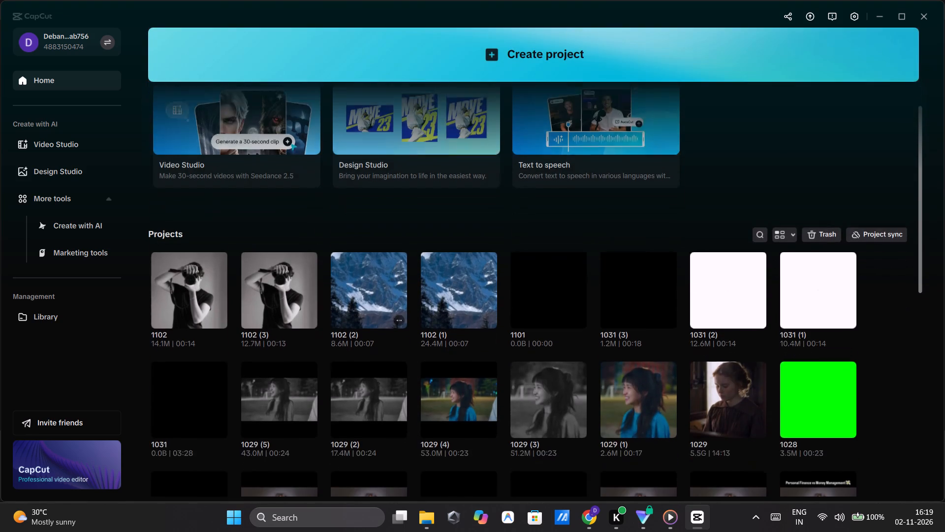
{"action": "scroll", "coordinate": [336, 316], "scroll_direction": "down", "scroll_amount": 1}
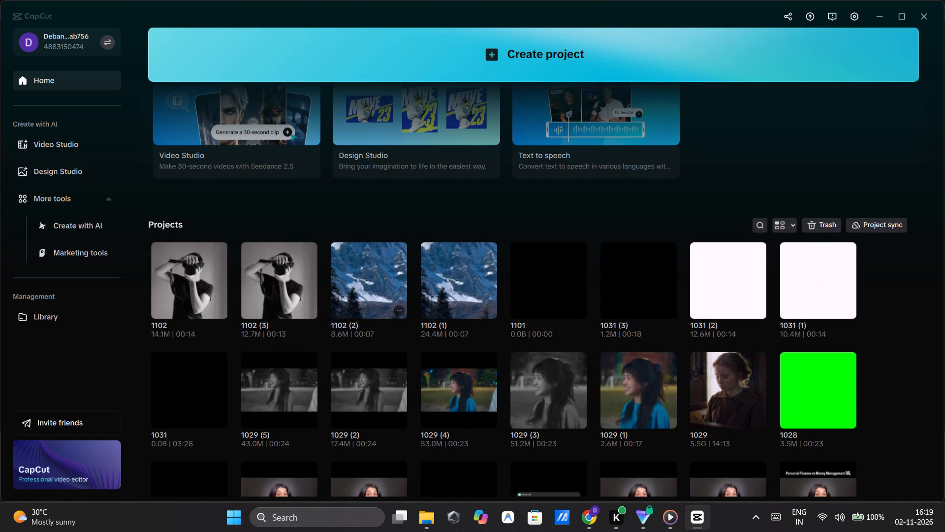
{"action": "scroll", "coordinate": [336, 316], "scroll_direction": "down", "scroll_amount": 1}
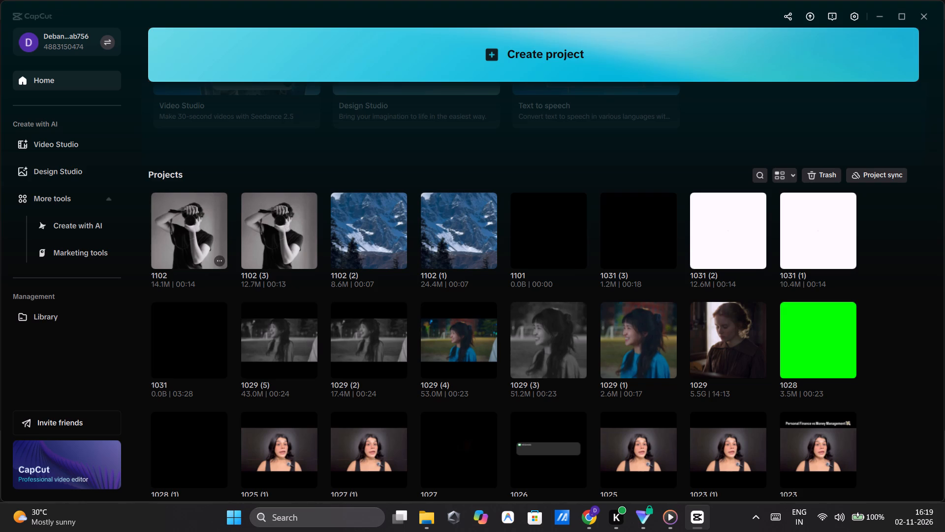
{"action": "double_click", "coordinate": [290, 232]}
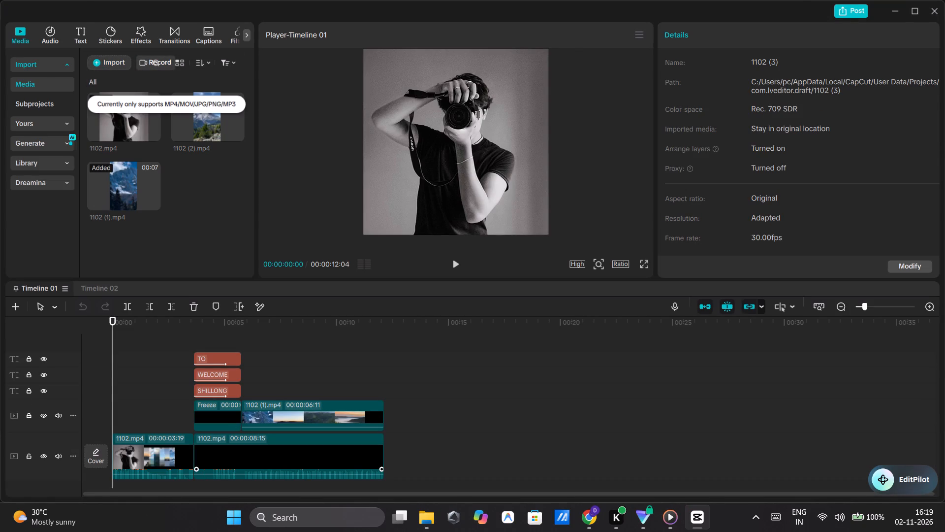
Scrub through the opening 1102.mp4 clip of project 1102 (3) to examine the landscape strips behind the photographer.
{"action": "left_click", "coordinate": [157, 454]}
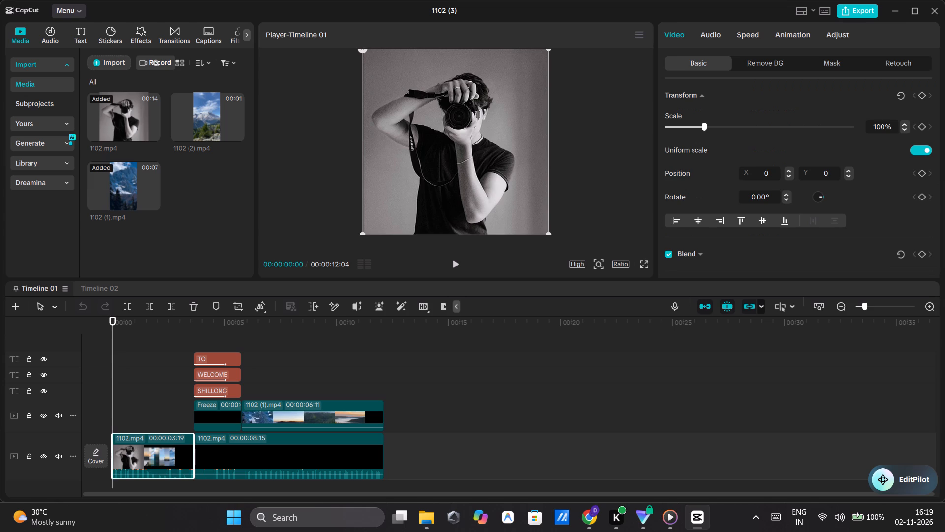
{"action": "left_click", "coordinate": [186, 407]}
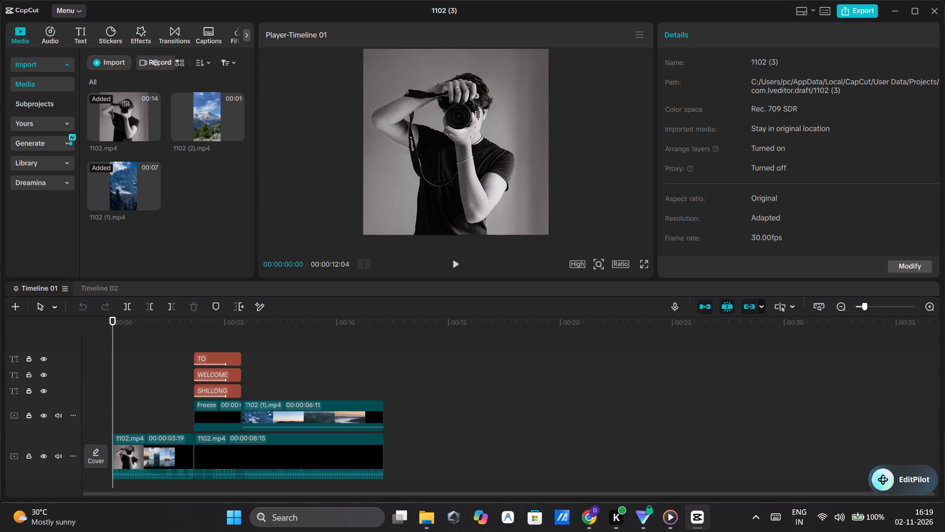
{"action": "left_click_drag", "start_coordinate": [186, 407], "coordinate": [189, 410]}
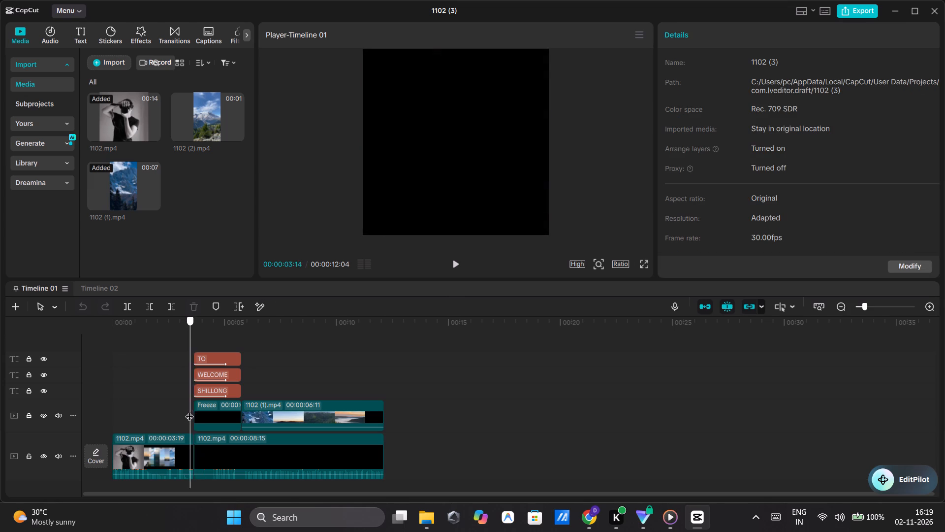
{"action": "left_click_drag", "start_coordinate": [189, 410], "coordinate": [146, 417]}
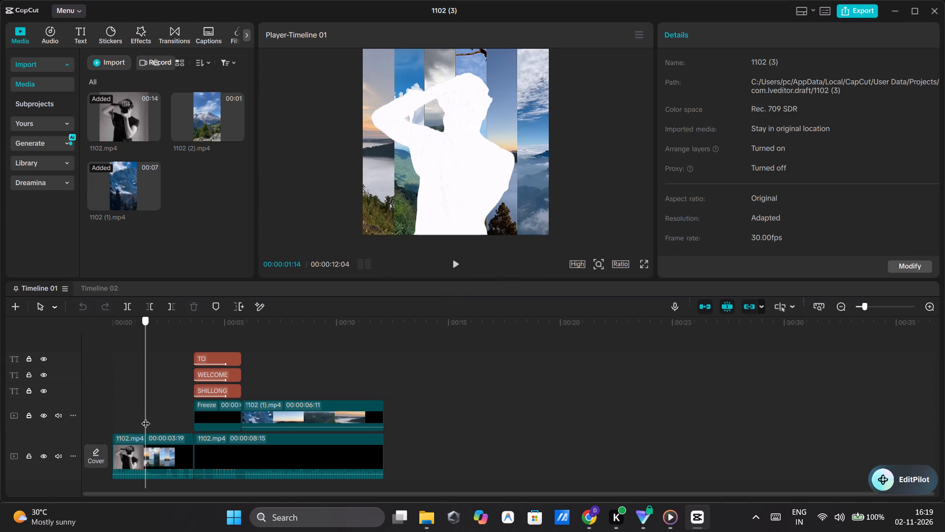
{"action": "left_click_drag", "start_coordinate": [146, 417], "coordinate": [131, 437]}
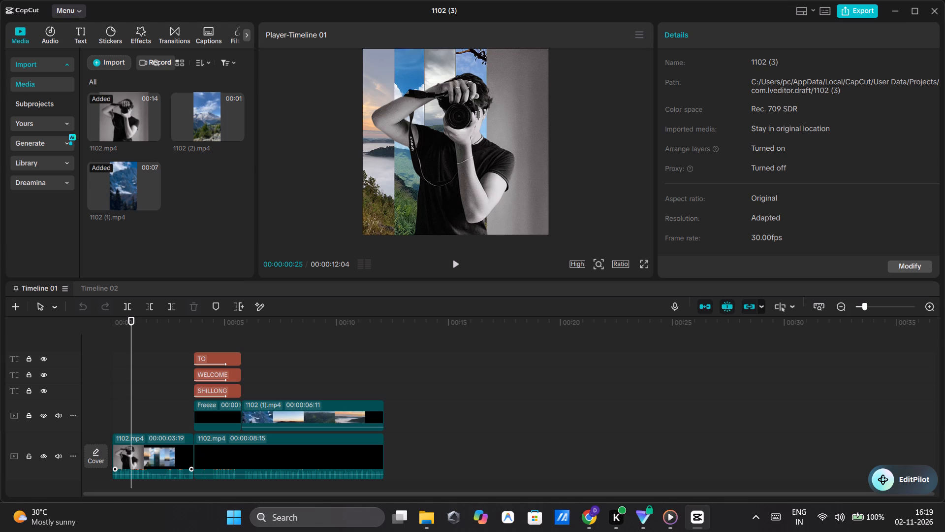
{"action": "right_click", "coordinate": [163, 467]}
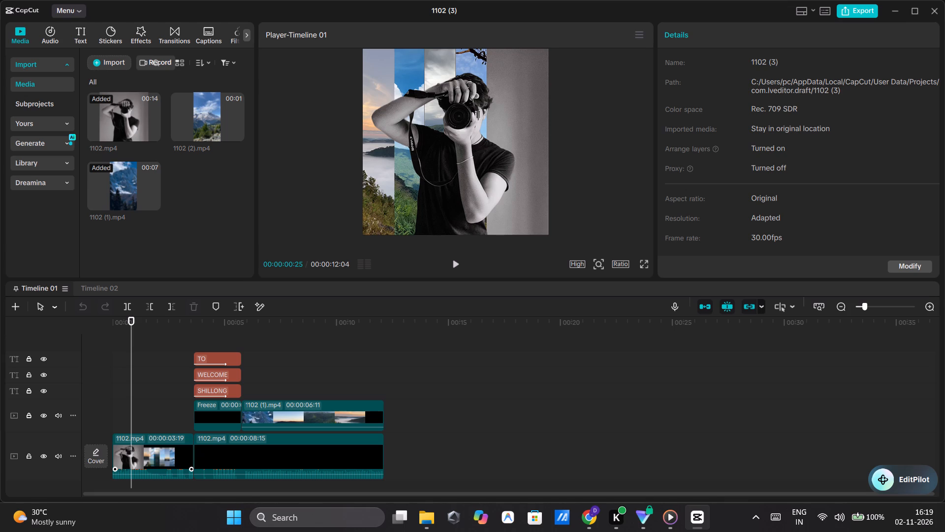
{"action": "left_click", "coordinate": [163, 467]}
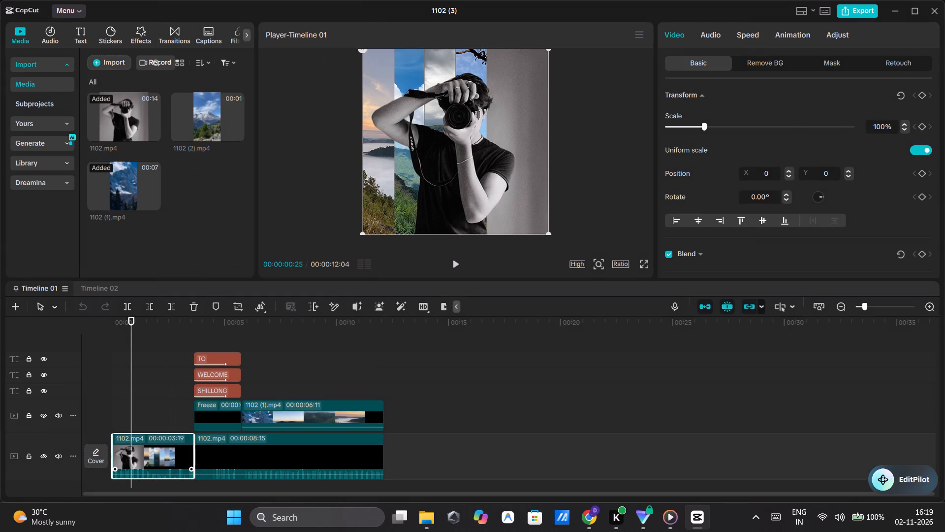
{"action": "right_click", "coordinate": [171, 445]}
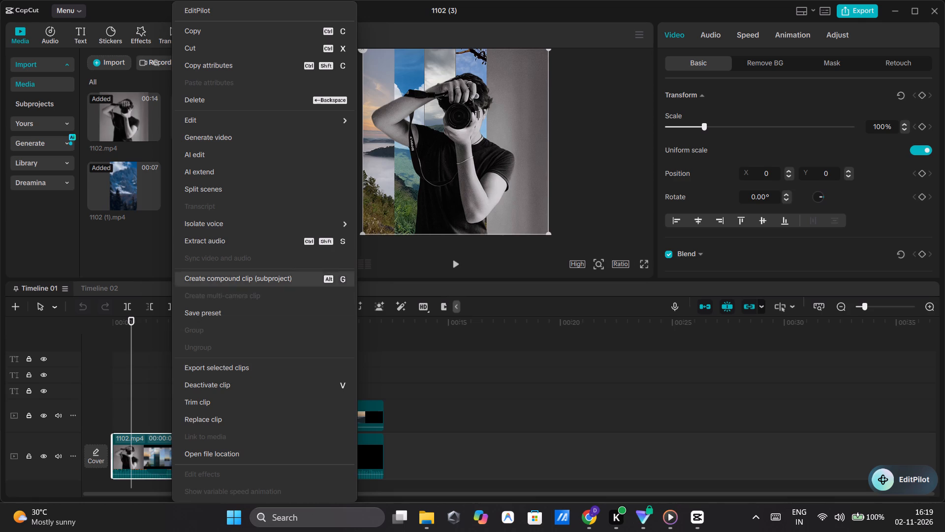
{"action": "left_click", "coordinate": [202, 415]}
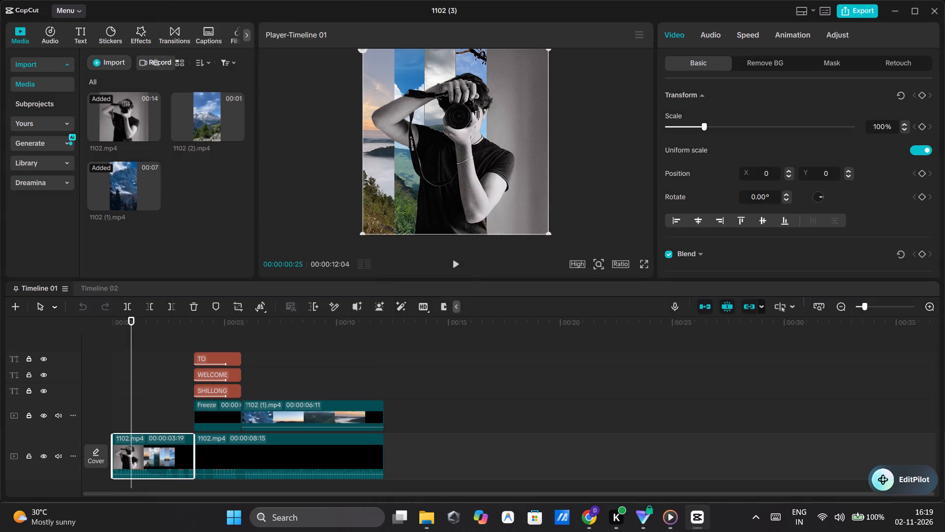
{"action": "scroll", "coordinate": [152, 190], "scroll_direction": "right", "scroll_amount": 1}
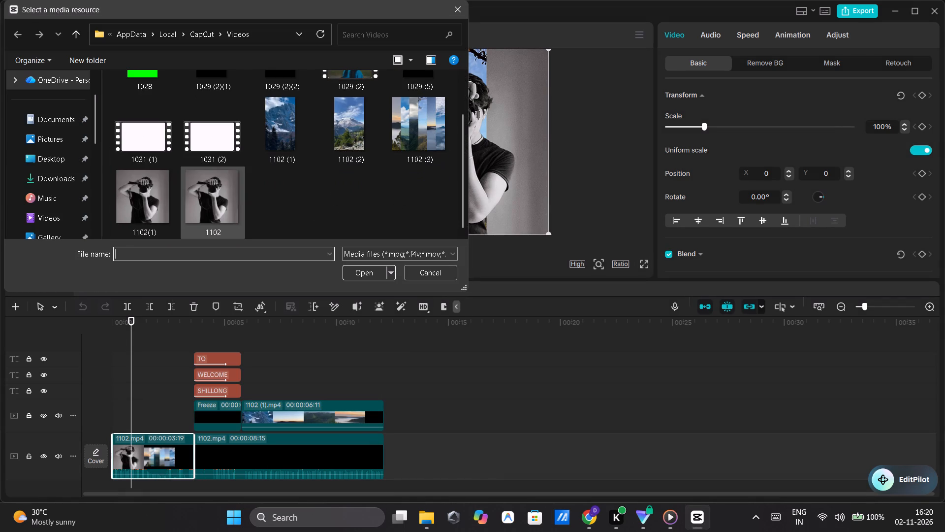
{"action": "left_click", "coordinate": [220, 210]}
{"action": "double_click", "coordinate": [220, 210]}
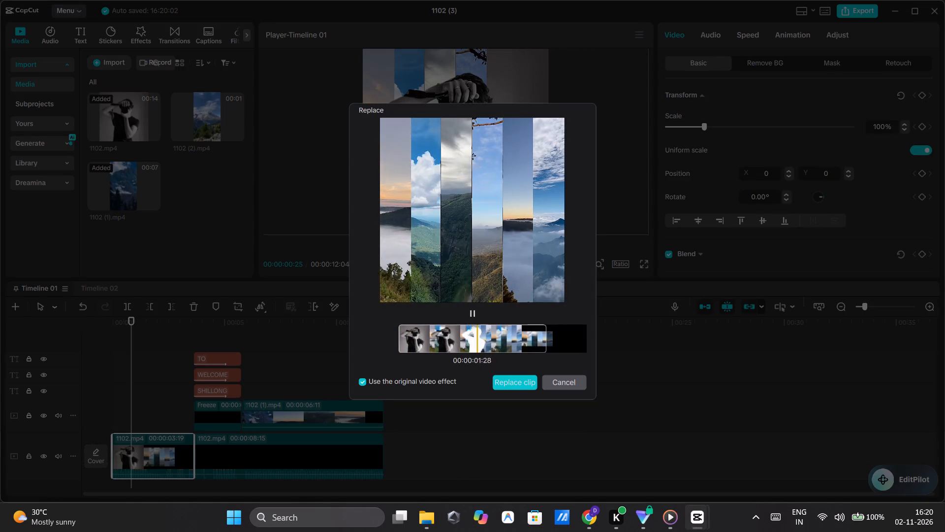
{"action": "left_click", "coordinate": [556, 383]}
Replace the opening 1102.mp4 clip with the exported 1102(1) video, keeping the original video effect option on.
{"action": "right_click", "coordinate": [168, 446]}
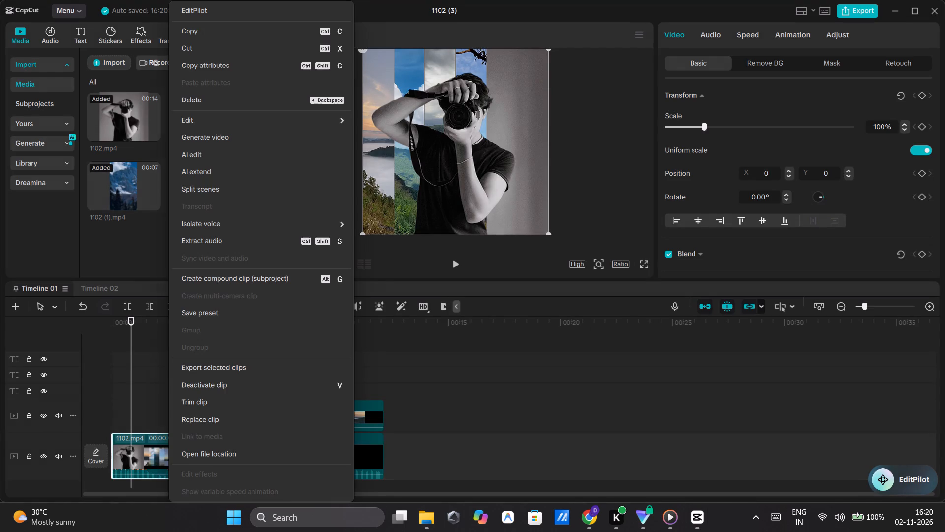
{"action": "left_click", "coordinate": [210, 413]}
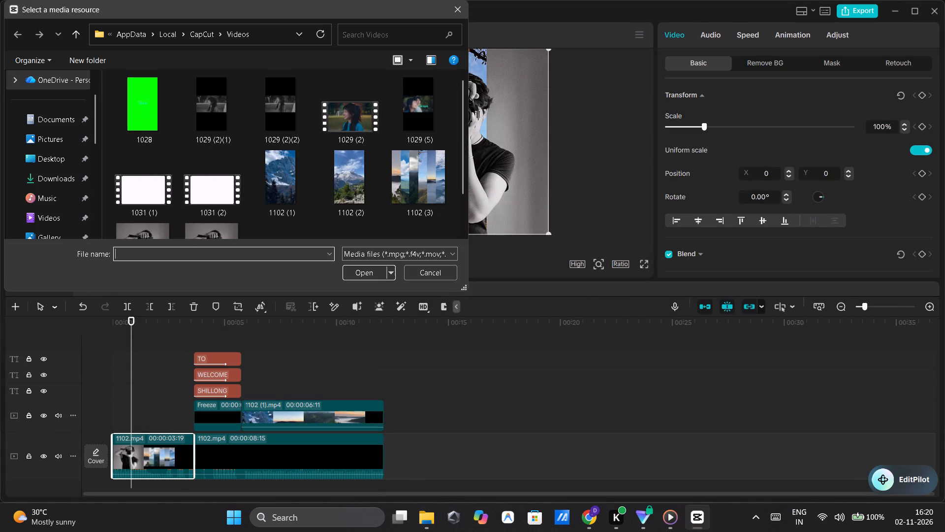
{"action": "double_click", "coordinate": [156, 222]}
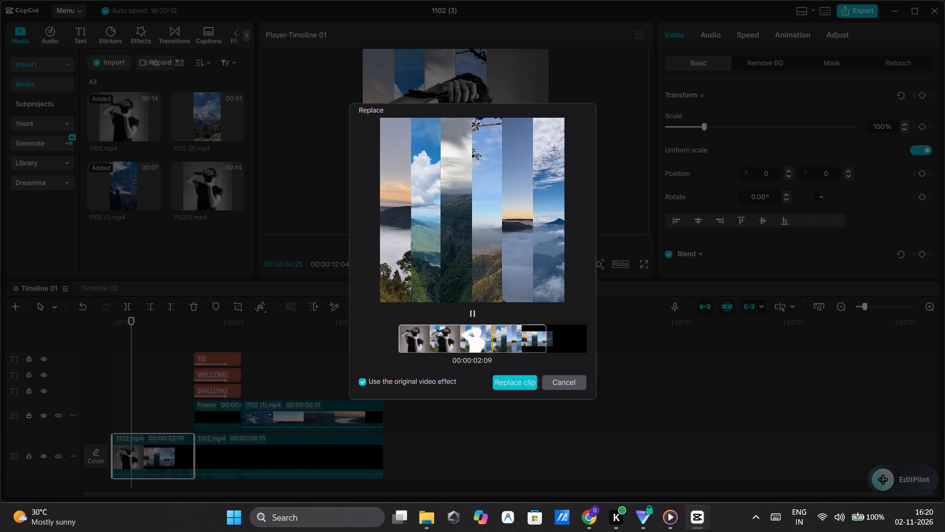
{"action": "left_click", "coordinate": [509, 382]}
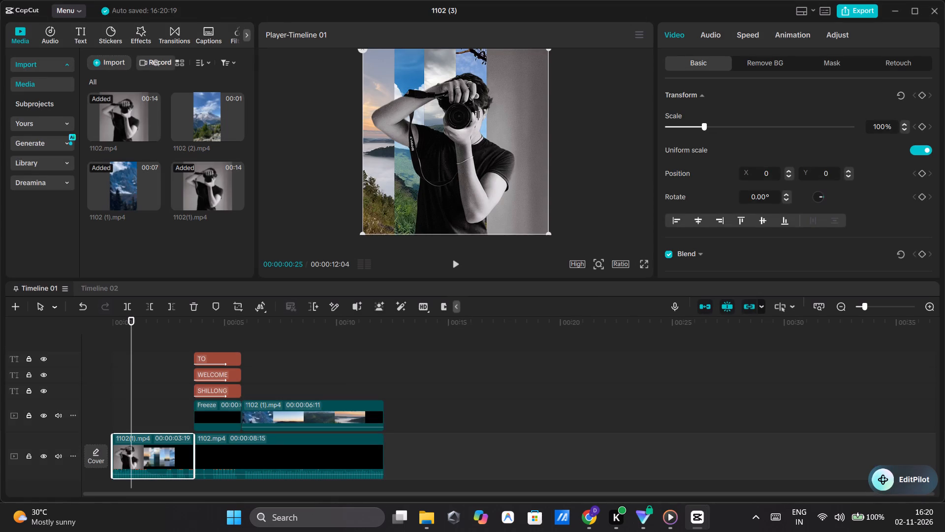
Play the 1102 (3) timeline from the start and export it as 1102 (3)(1) in 1080P, H.264 mp4 at 30fps.
{"action": "left_click_drag", "start_coordinate": [131, 343], "coordinate": [78, 347]}
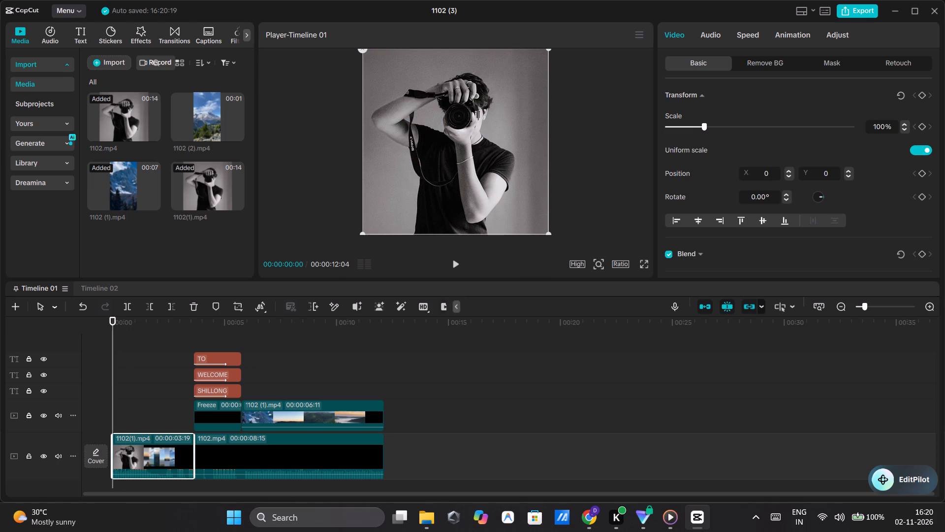
{"action": "left_click", "coordinate": [458, 267]}
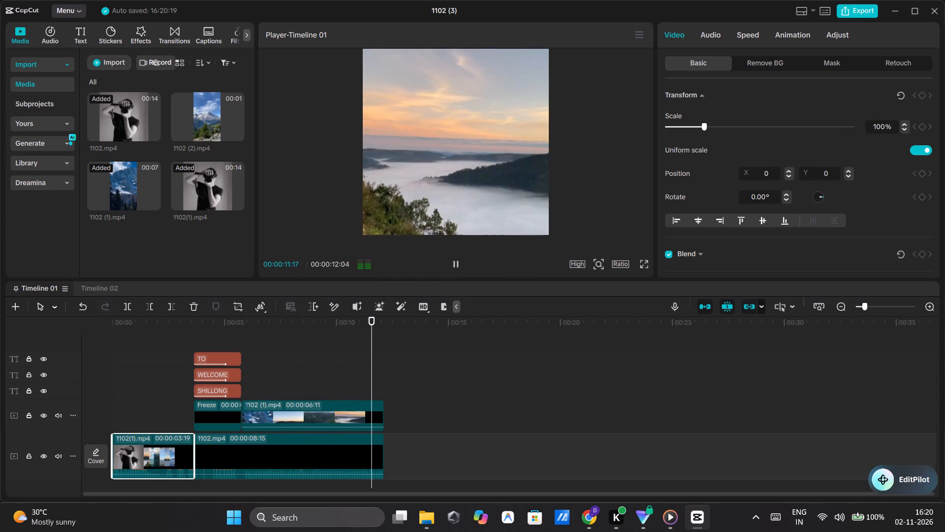
{"action": "left_click", "coordinate": [856, 15]}
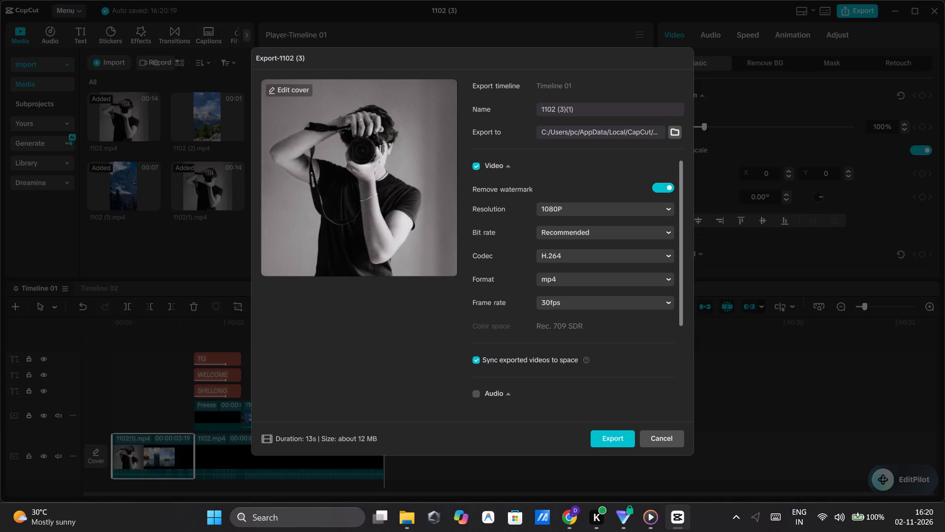
{"action": "left_click", "coordinate": [617, 436]}
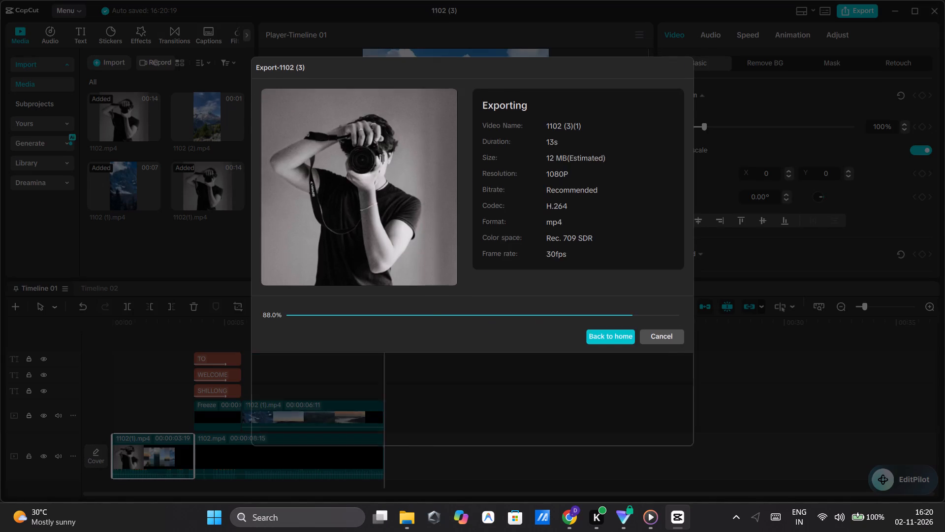
{"action": "left_click", "coordinate": [665, 427]}
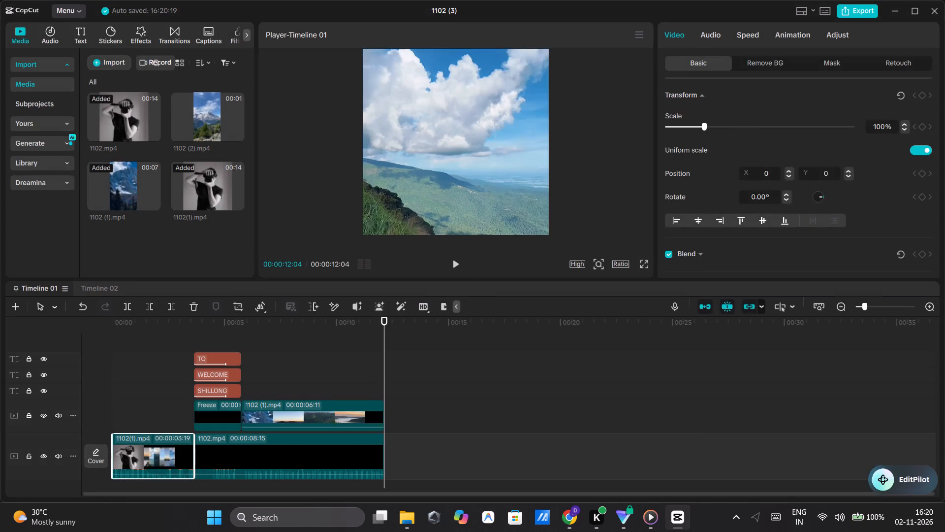
Close the 1102 (3) project's editor window from the overview of open windows.
{"action": "left_click", "coordinate": [328, 37]}
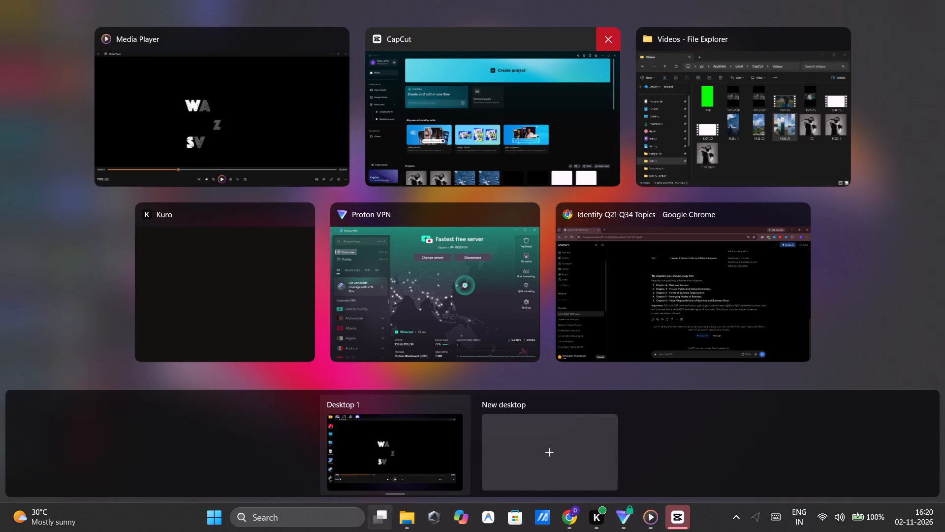
Request closing the CapCut home window from the overview of open windows.
{"action": "left_click", "coordinate": [605, 46]}
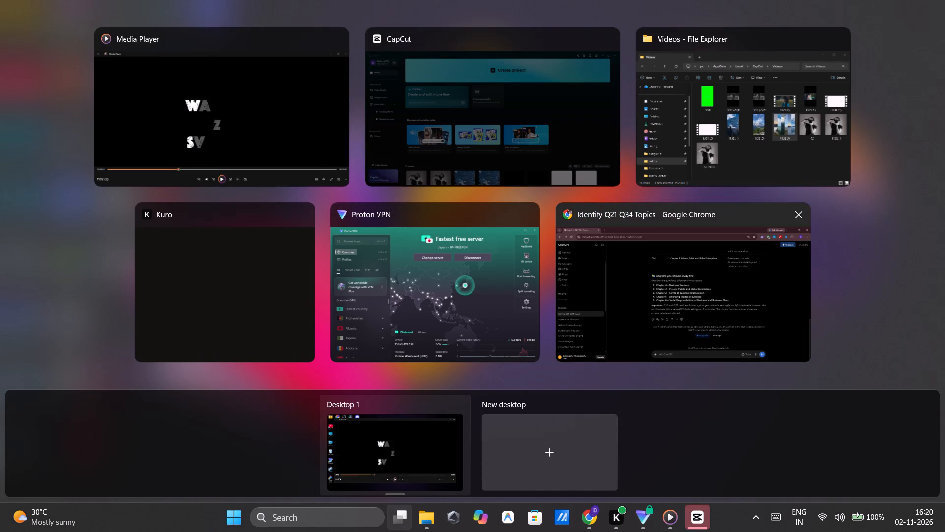
Disconnect Proton VPN from its server and close the Proton VPN window.
{"action": "left_click", "coordinate": [484, 275]}
{"action": "left_click", "coordinate": [588, 134]}
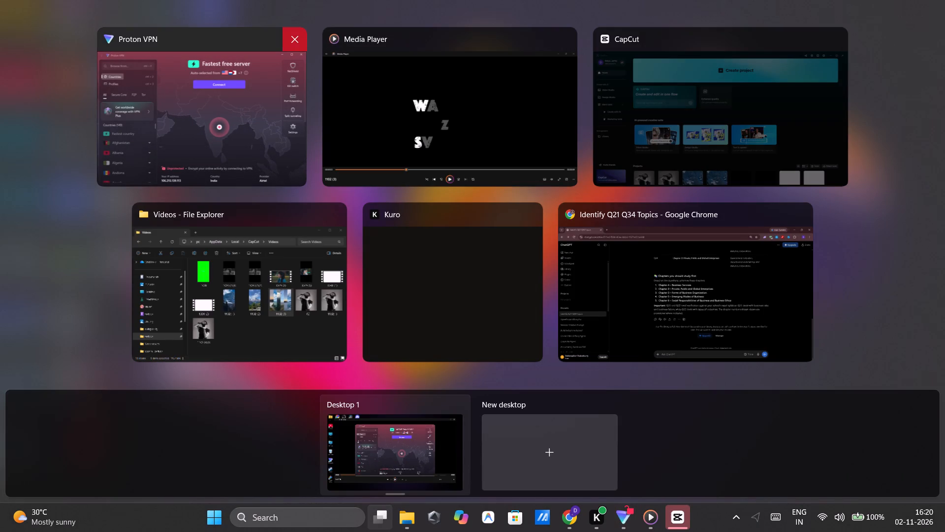
{"action": "left_click", "coordinate": [298, 45]}
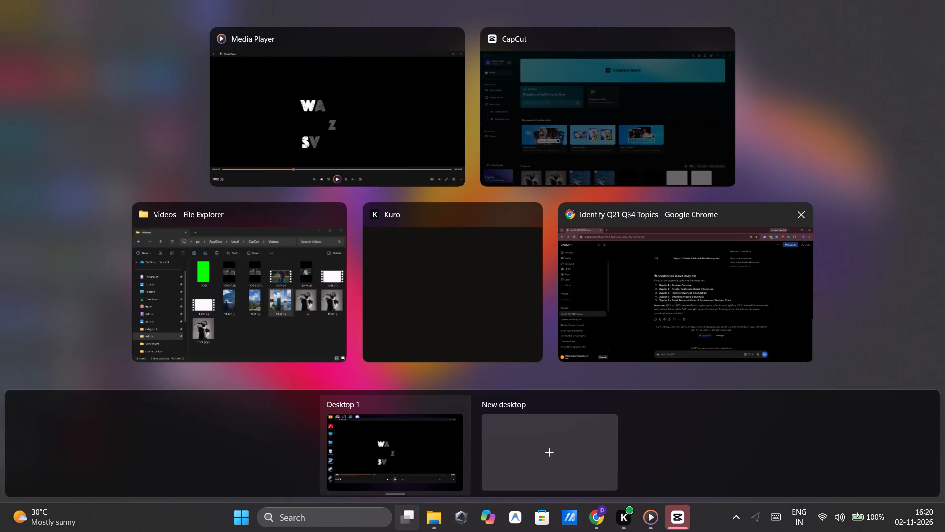
Close the Google Chrome window from the overview of open windows.
{"action": "left_click", "coordinate": [810, 216]}
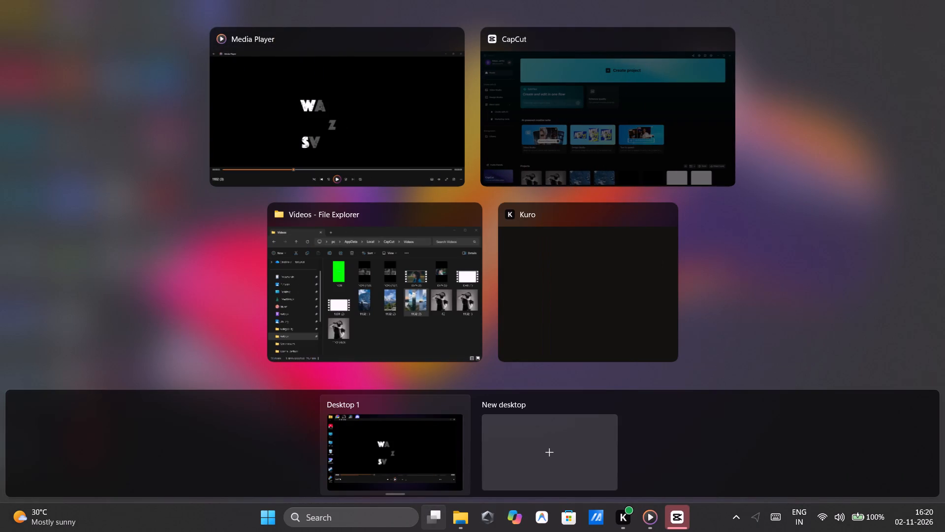
Quit CapCut, confirming the exit despite the task in progress, and close the Media Player window showing 1102 (3).
{"action": "left_click", "coordinate": [726, 33]}
{"action": "left_click", "coordinate": [622, 63]}
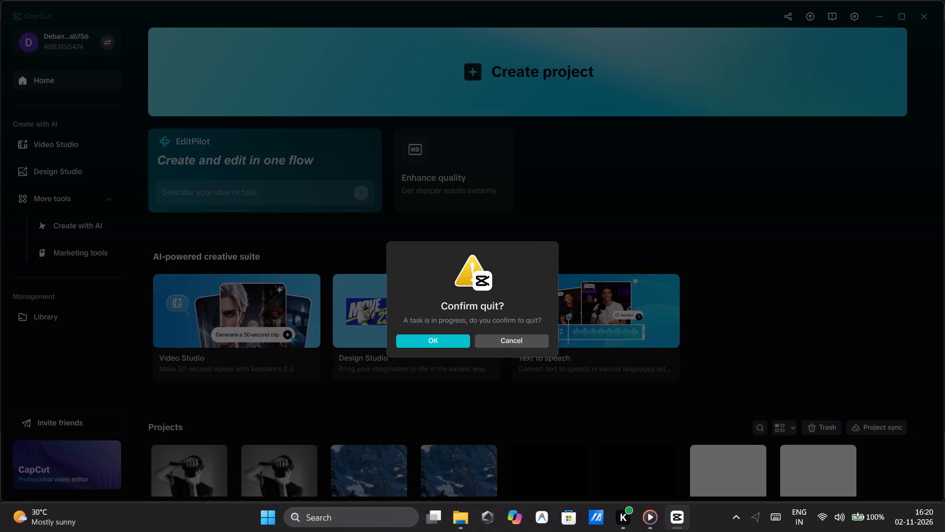
{"action": "left_click", "coordinate": [438, 337]}
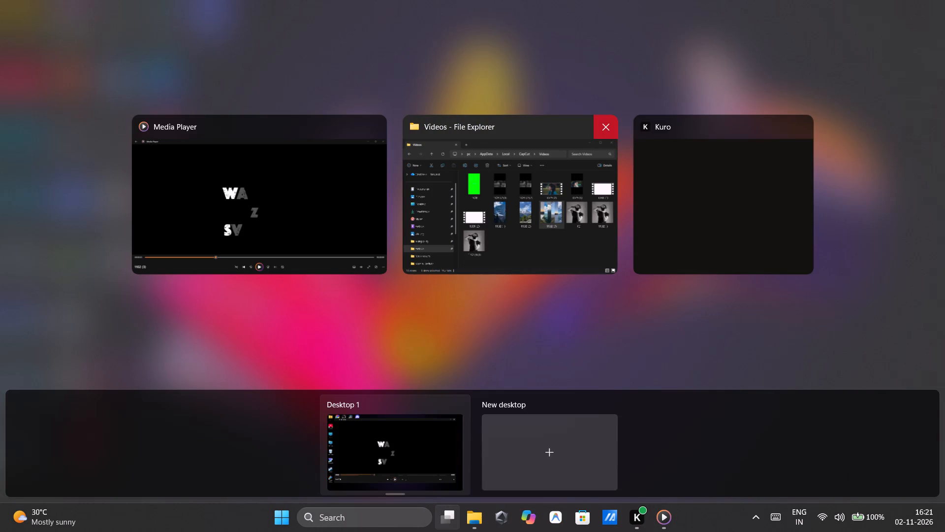
{"action": "left_click", "coordinate": [371, 129]}
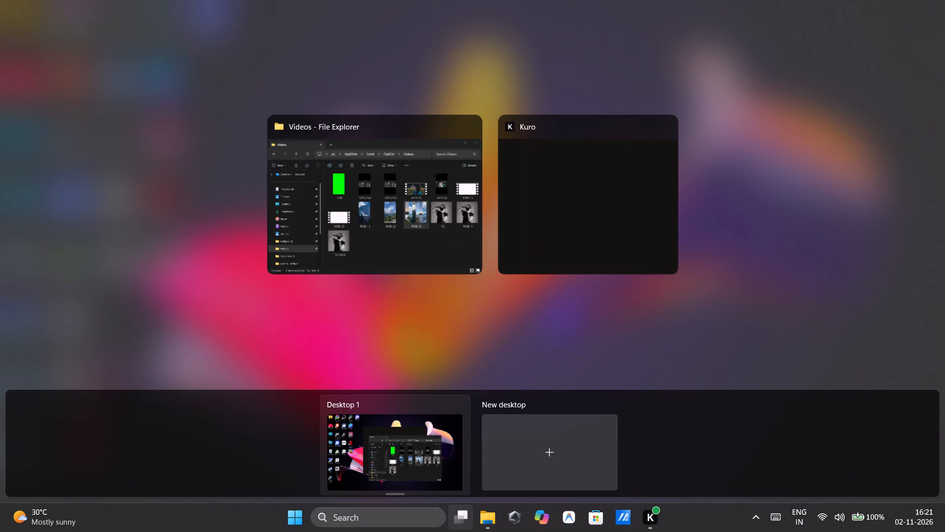
Play the exported 1102 (3)(1) video from the CapCut Videos folder to check it, and minimize the player.
{"action": "left_click", "coordinate": [381, 192]}
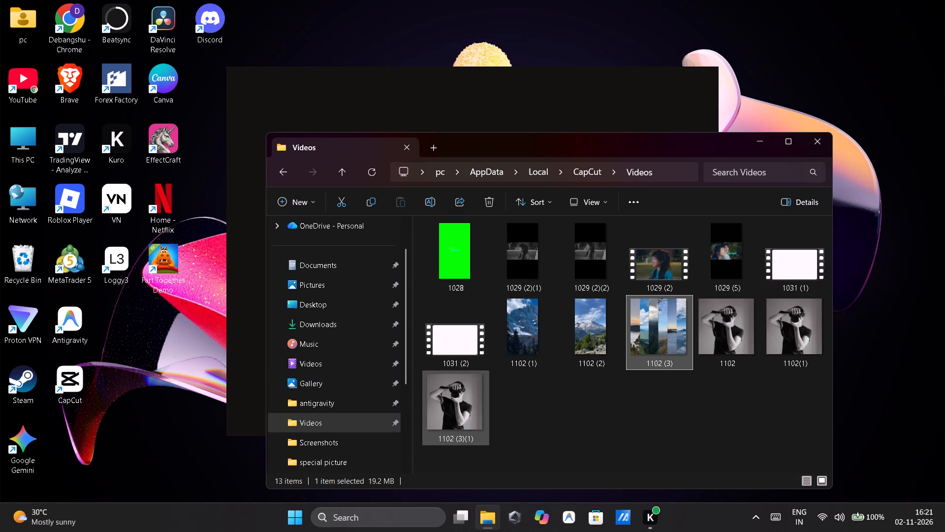
{"action": "double_click", "coordinate": [466, 405]}
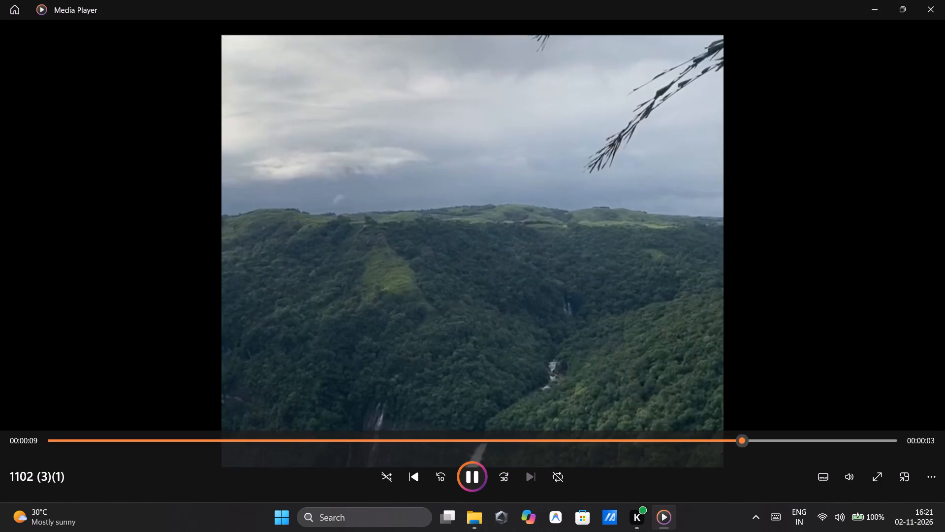
{"action": "left_click", "coordinate": [874, 12]}
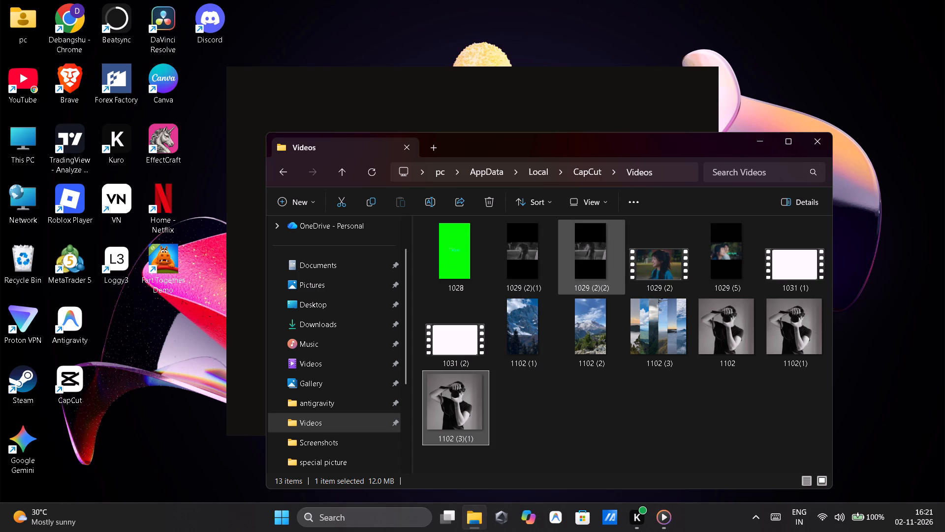
Delete all videos in the CapCut Videos folder, from 1028 through 1102(1), keeping only 1102 (3)(1).
{"action": "right_click", "coordinate": [460, 396]}
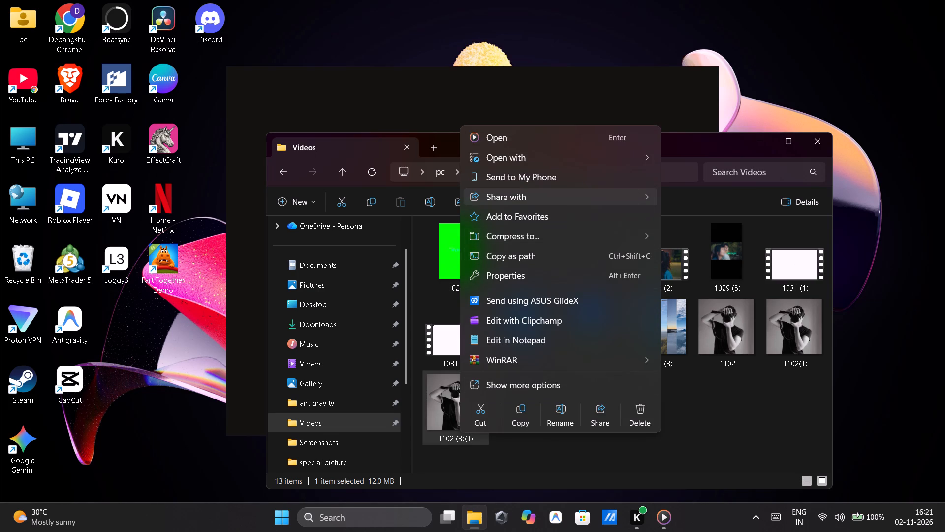
{"action": "left_click", "coordinate": [661, 473]}
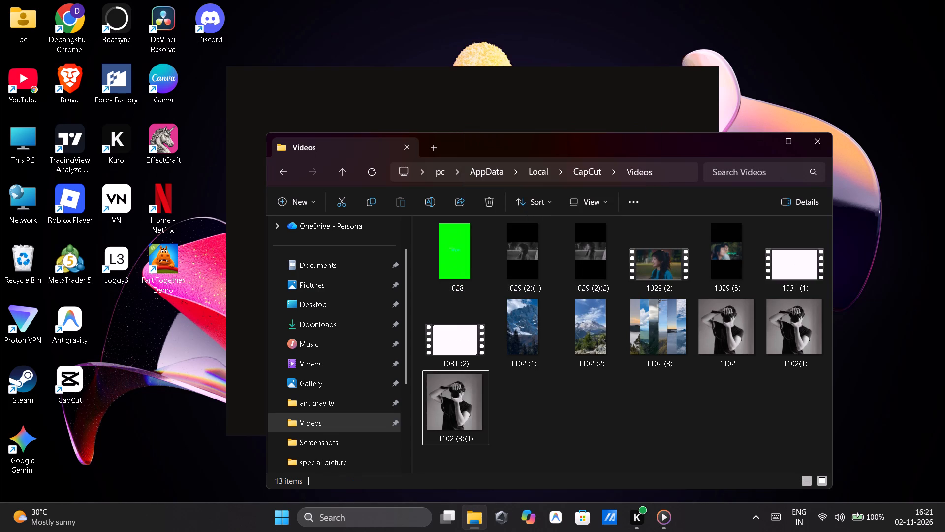
{"action": "left_click_drag", "start_coordinate": [412, 362], "coordinate": [444, 337]}
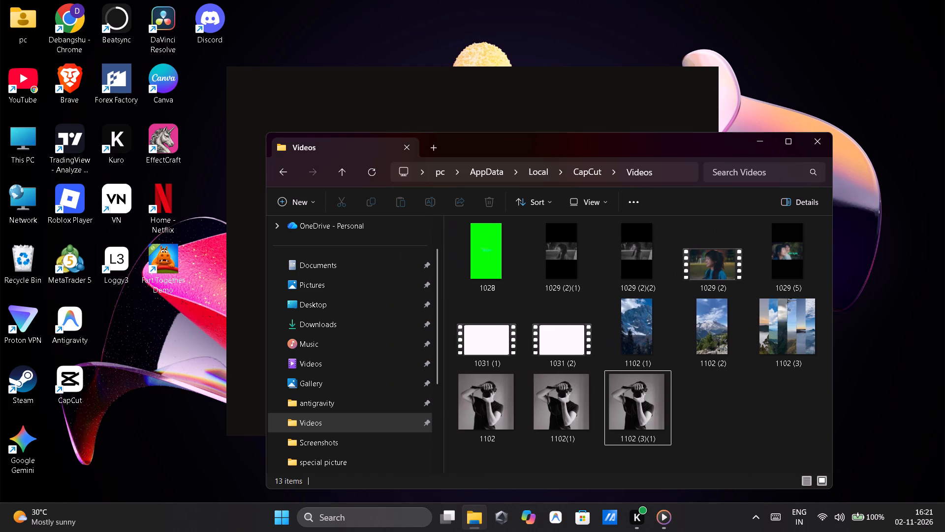
{"action": "left_click_drag", "start_coordinate": [444, 337], "coordinate": [392, 361]}
{"action": "left_click_drag", "start_coordinate": [395, 356], "coordinate": [461, 330]}
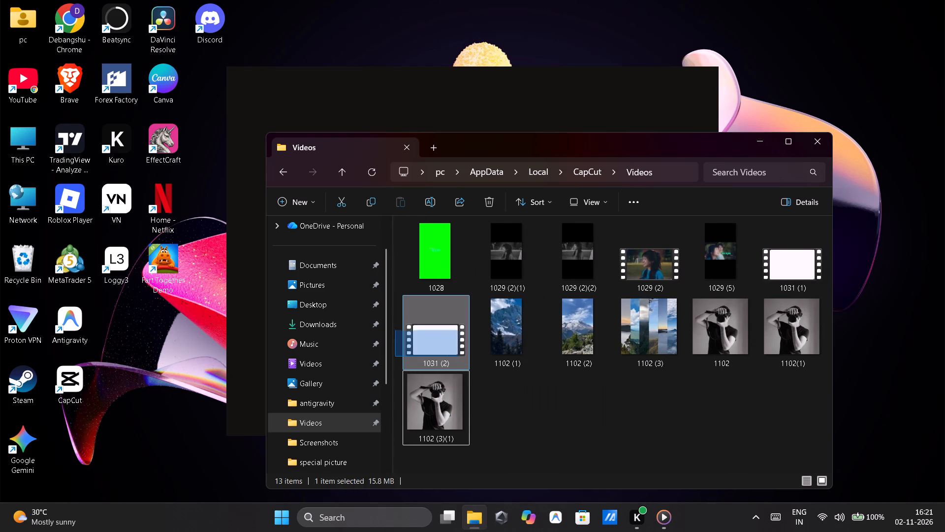
{"action": "left_click_drag", "start_coordinate": [461, 330], "coordinate": [793, 238]}
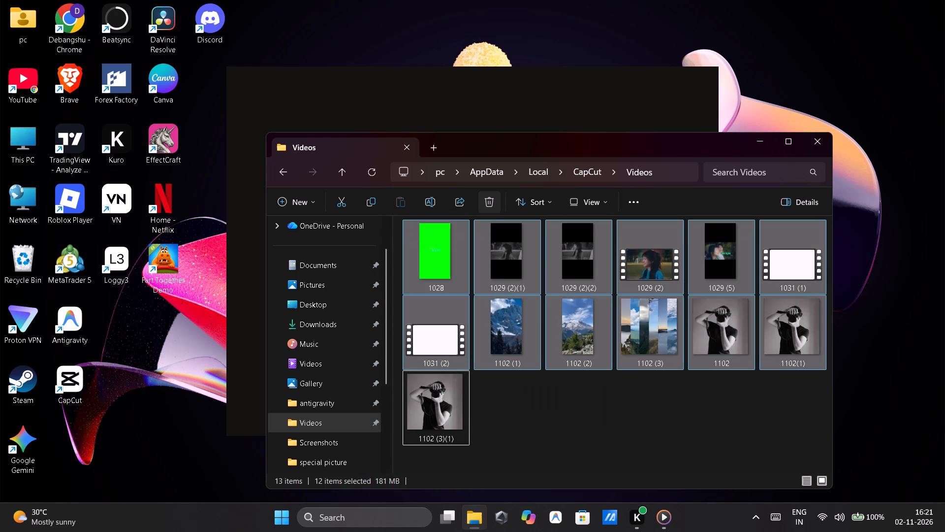
{"action": "left_click", "coordinate": [490, 199]}
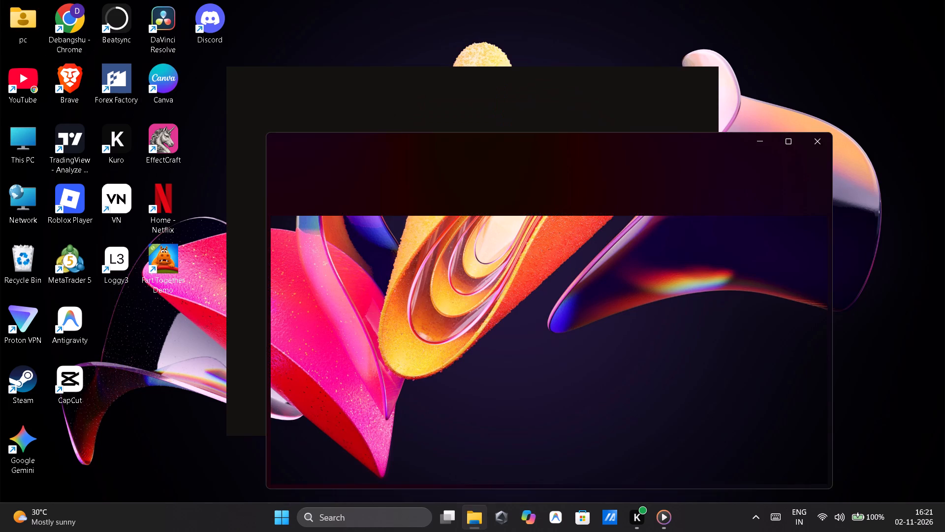
Open the Windows Start menu from the desktop.
{"action": "left_click", "coordinate": [279, 513]}
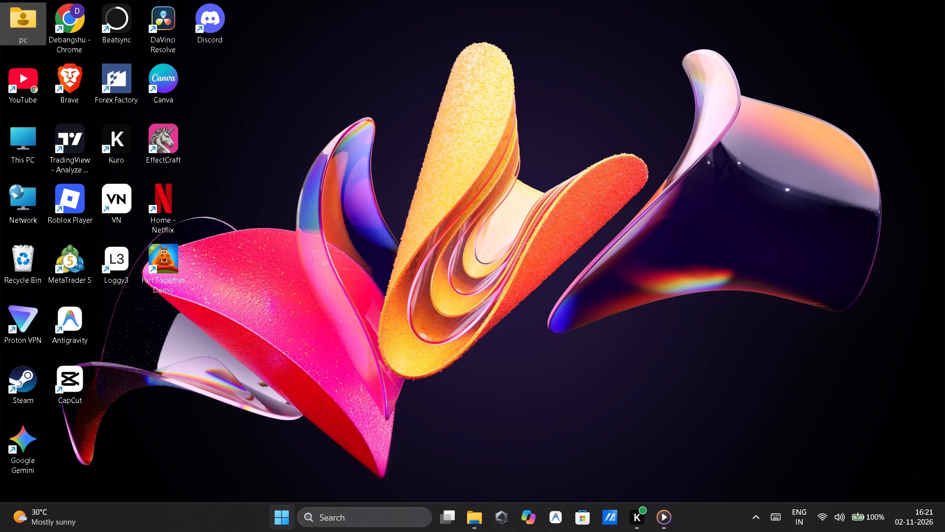
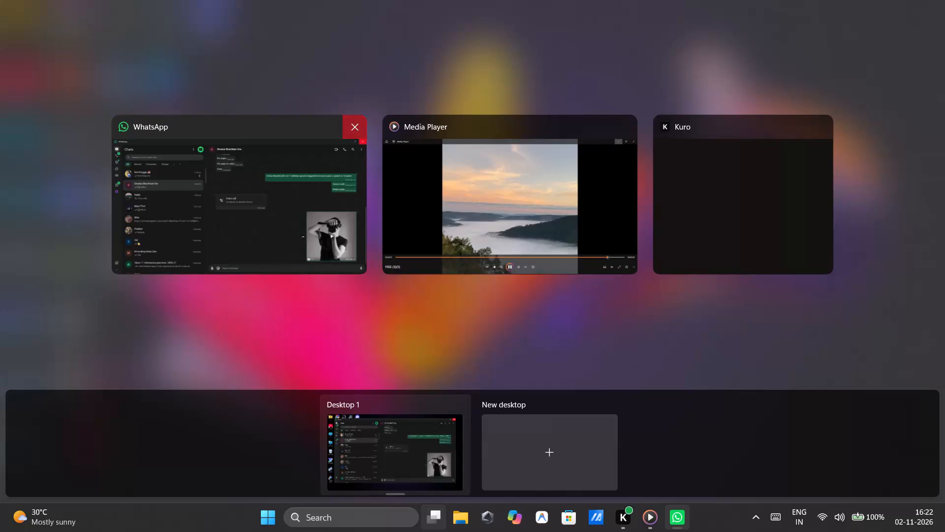
Close the Media Player window playing the exported video from the overview of open windows.
{"action": "left_click", "coordinate": [485, 128]}
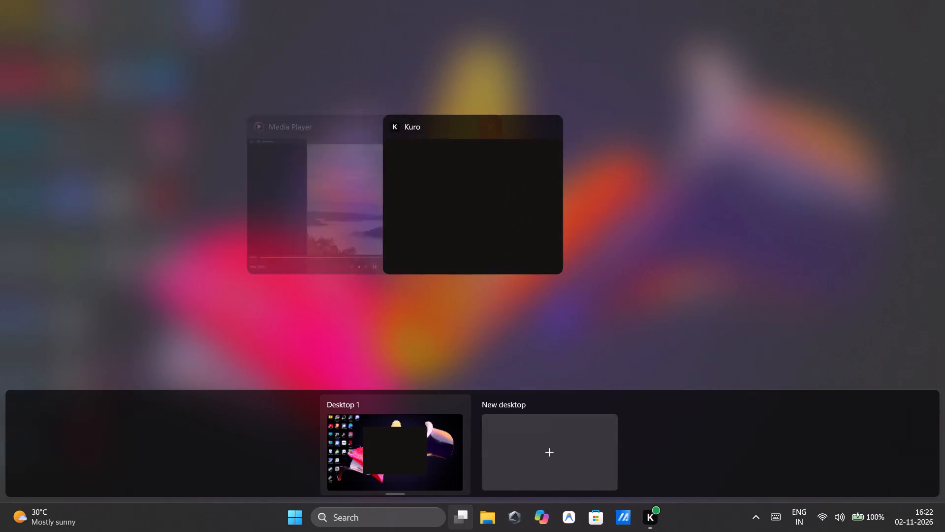